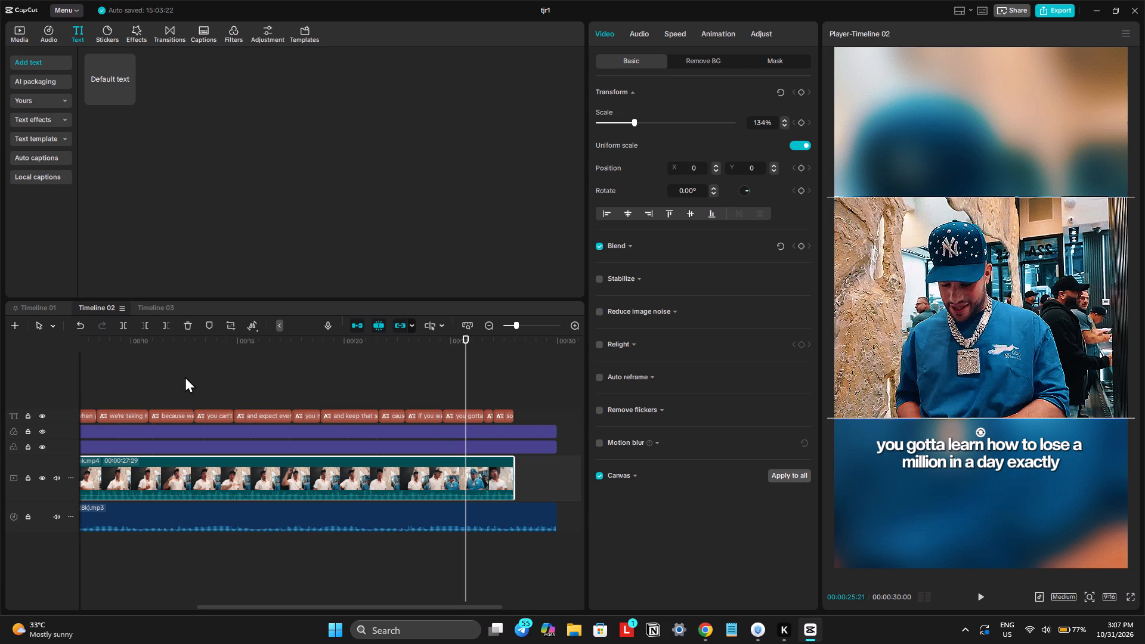
Trim the ends of all tracks at 00:00:27:29, so the effects and music end with the video clip.
key("space")
left_click(518, 377)
left_click(514, 377)
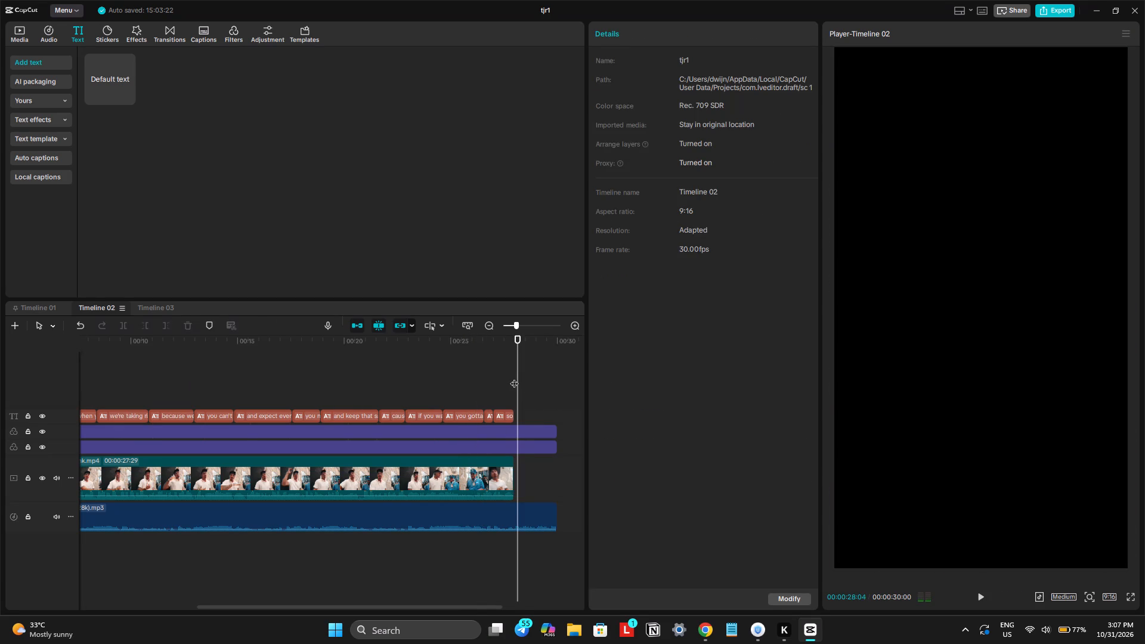
key("ctrl+a")
type("w")
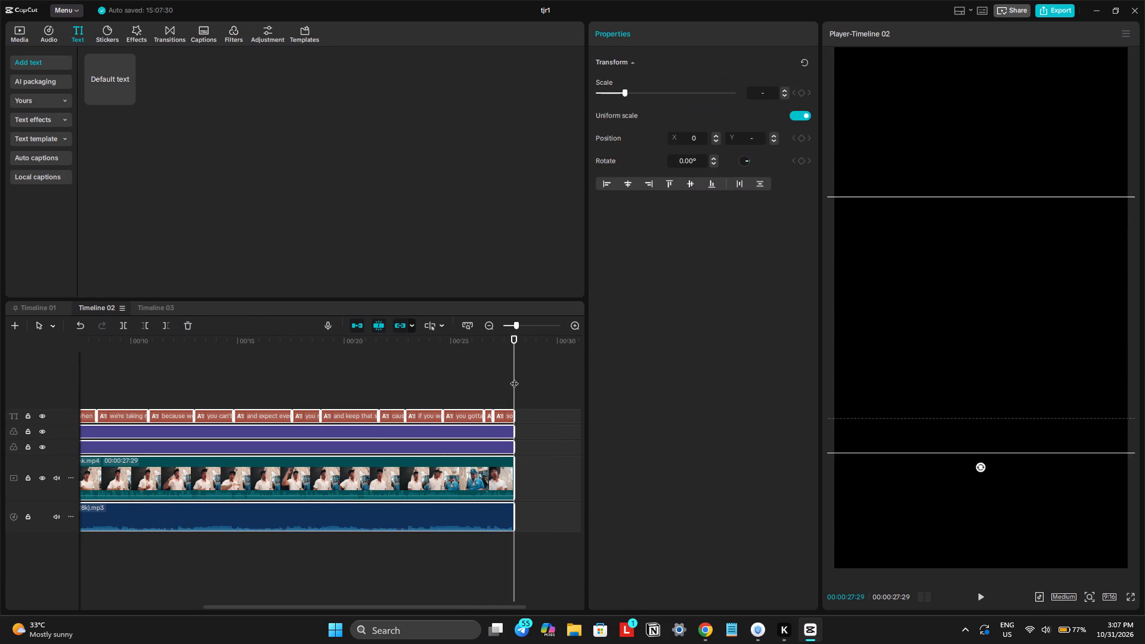
Play back the trimmed timeline from the start and review the captions against the video through to the closing lines.
key("space")
scroll(380, 448, "up", 2, "ctrl")
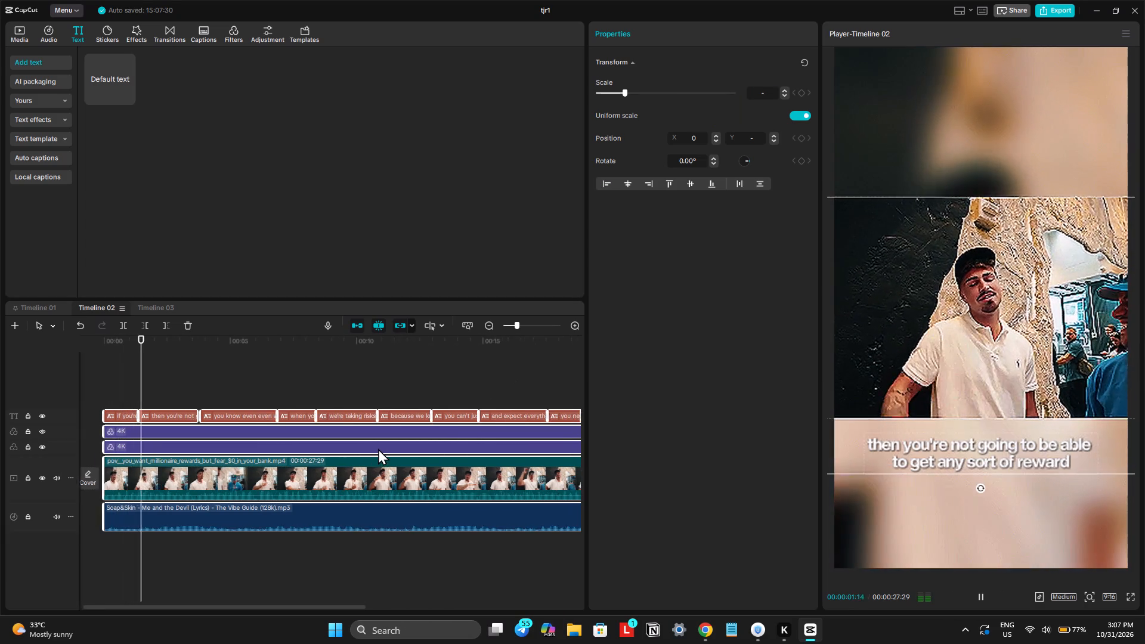
scroll(378, 448, "up", 2, "ctrl")
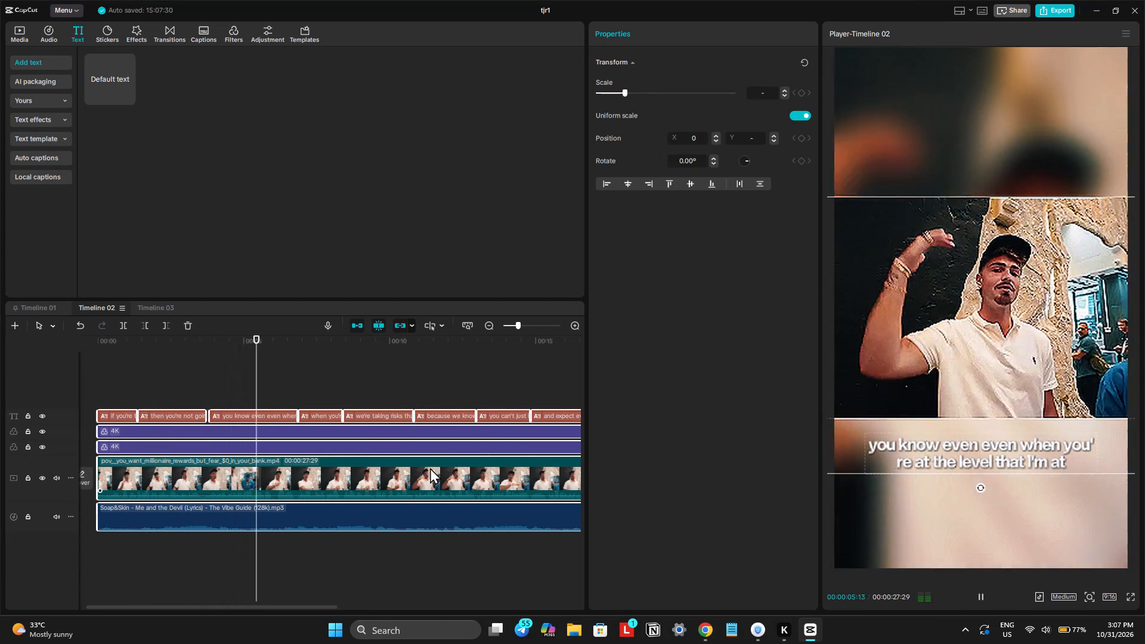
scroll(440, 513, "left", 1)
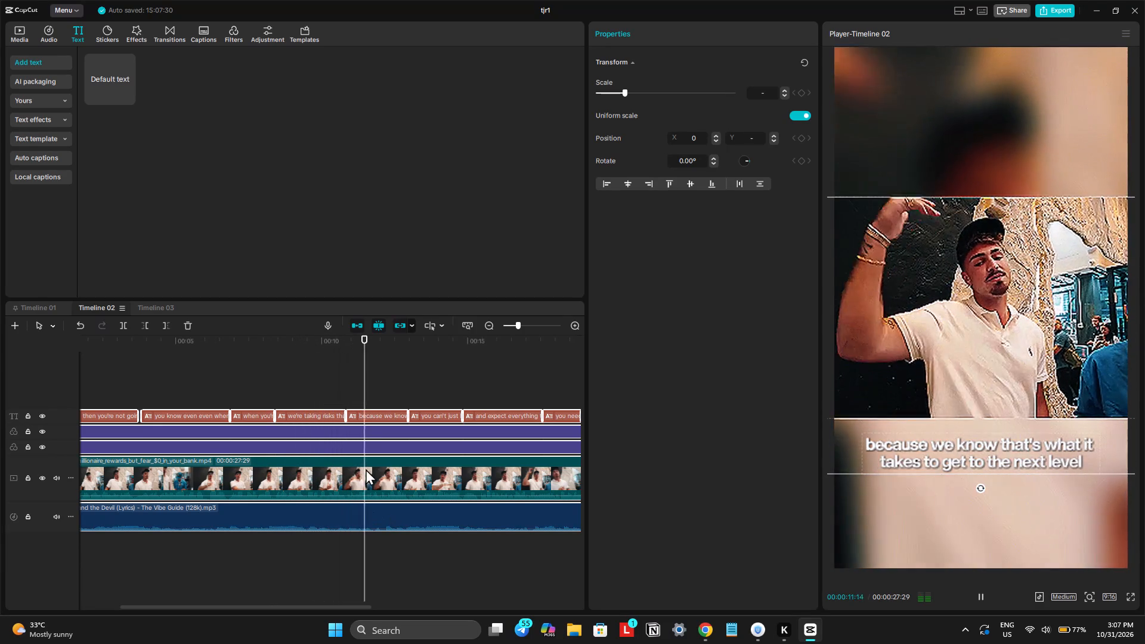
key("space")
key("space")
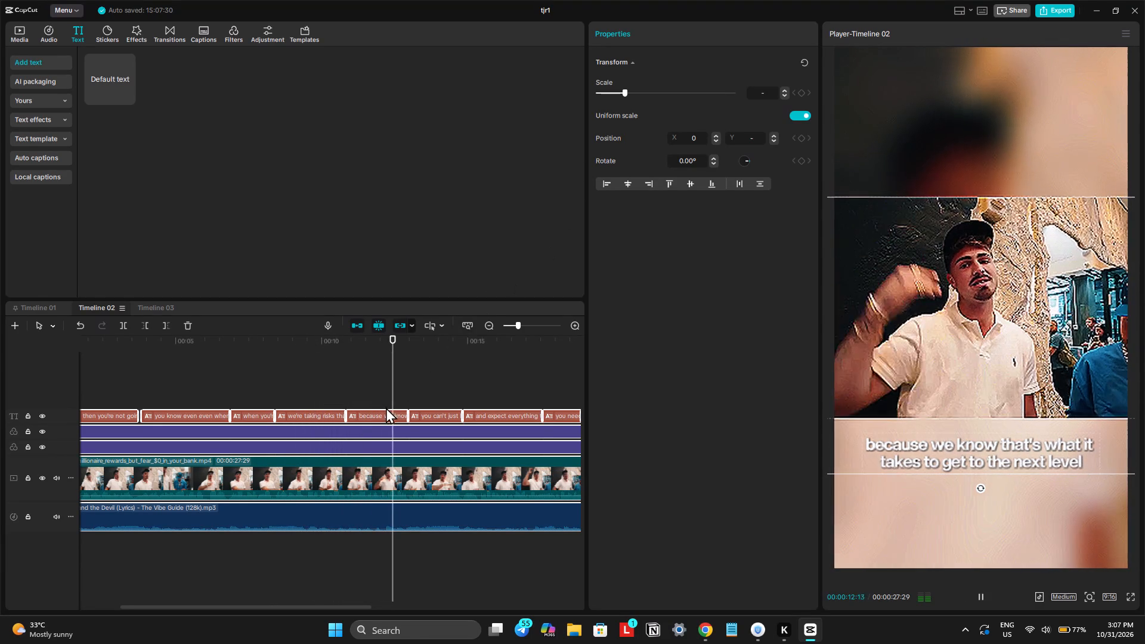
scroll(407, 468, "left", 1)
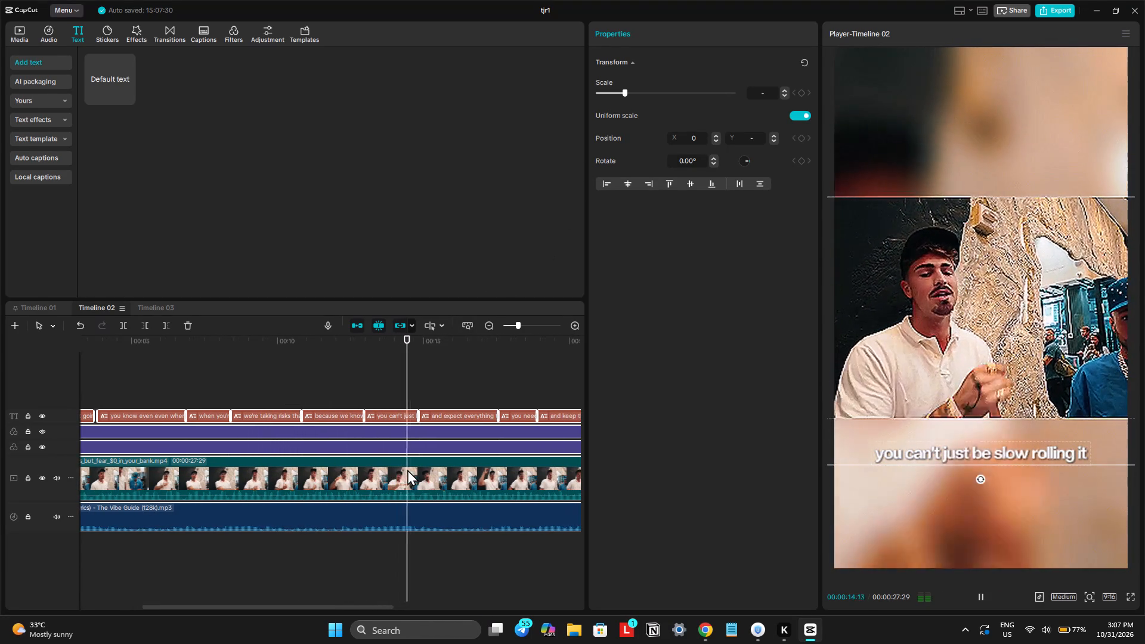
scroll(407, 469, "left", 2)
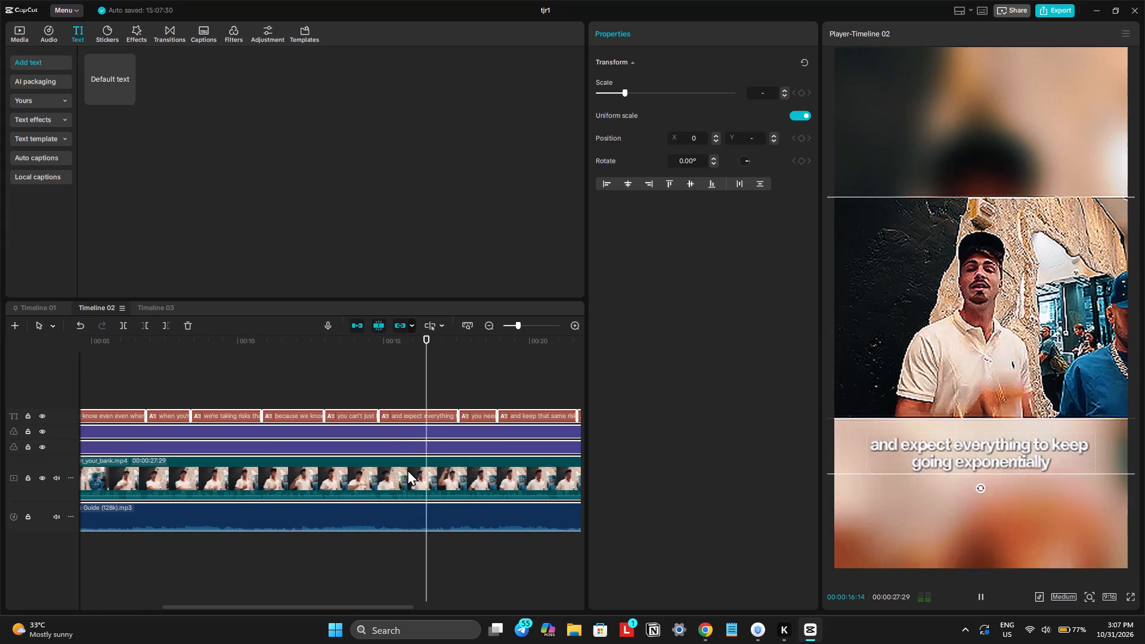
scroll(407, 469, "left", 1)
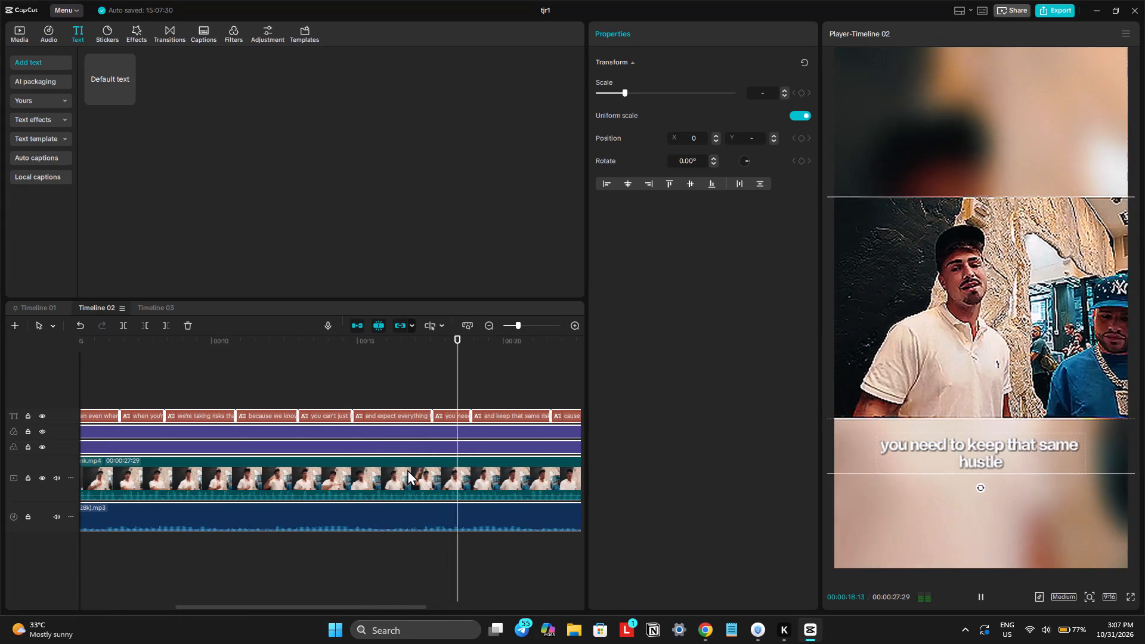
key("space")
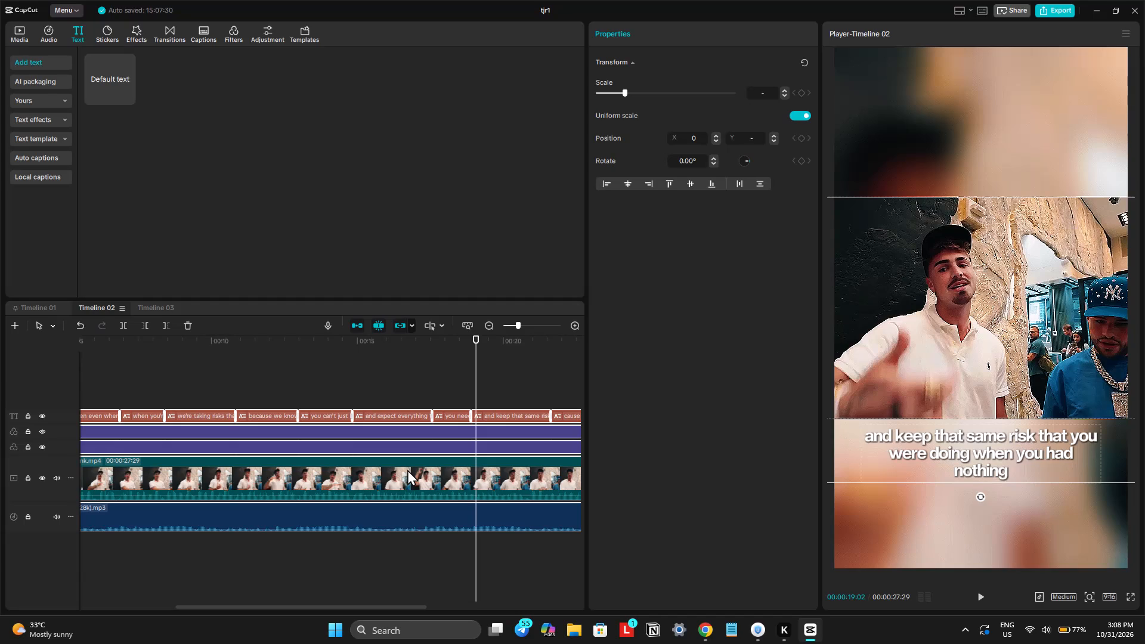
key("space")
scroll(407, 469, "left", 1)
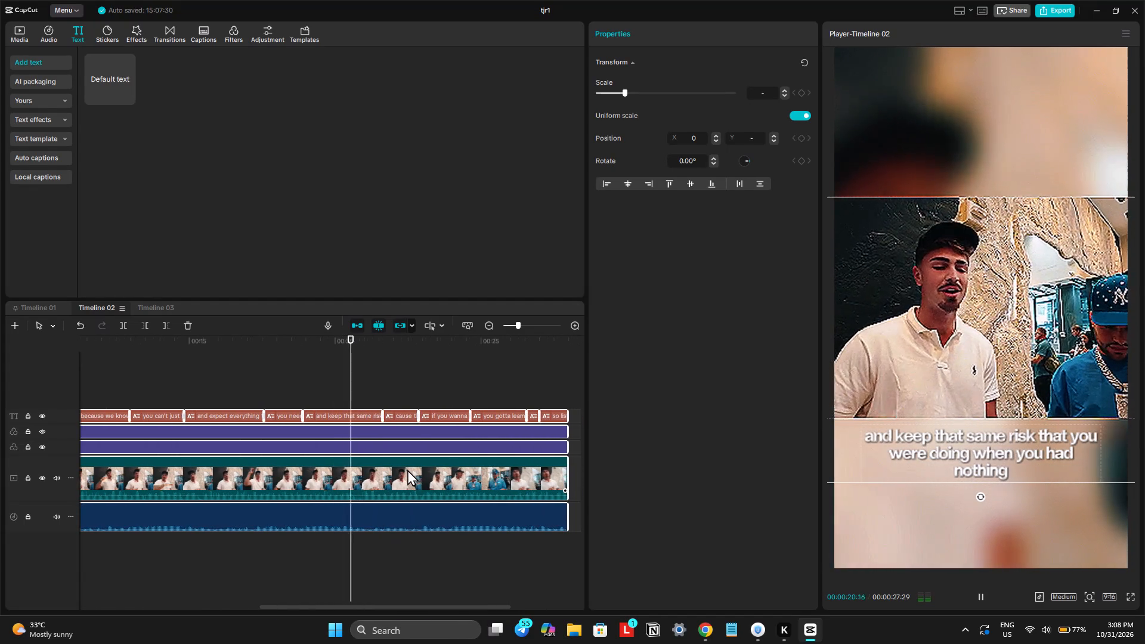
scroll(407, 469, "left", 1)
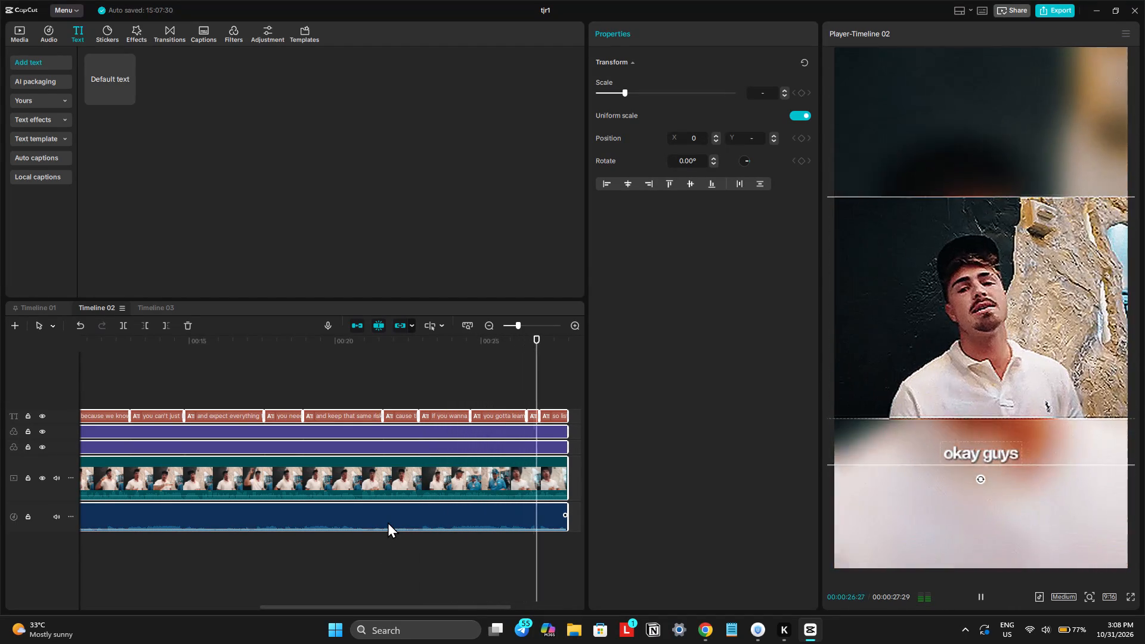
Trim the ends of all tracks to 00:00:26:16, cutting everything from the "okay guys" caption onward.
left_click(500, 374)
left_click_drag(500, 374, 478, 384)
key("space")
key("space")
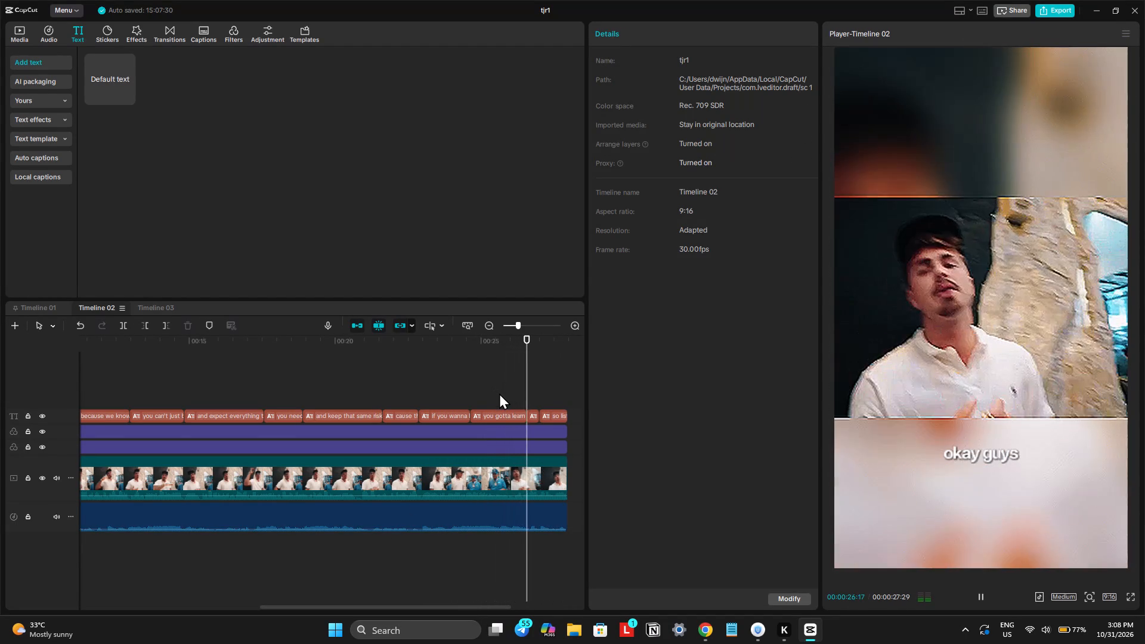
key("ctrl+a")
key("w")
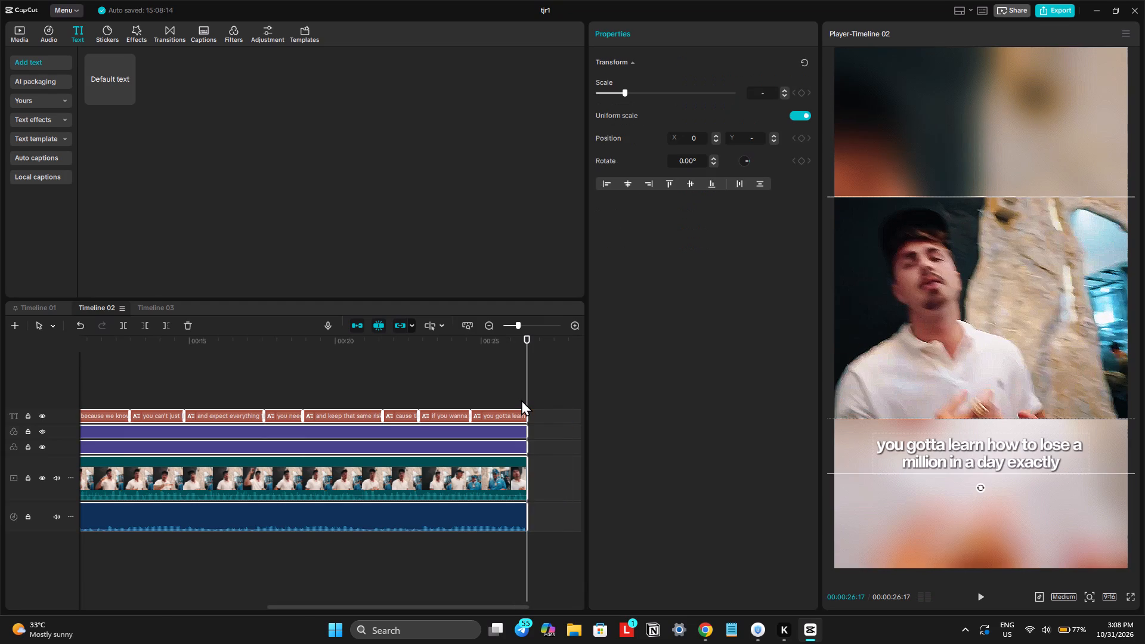
key("Left")
key("ctrl+a")
key("w")
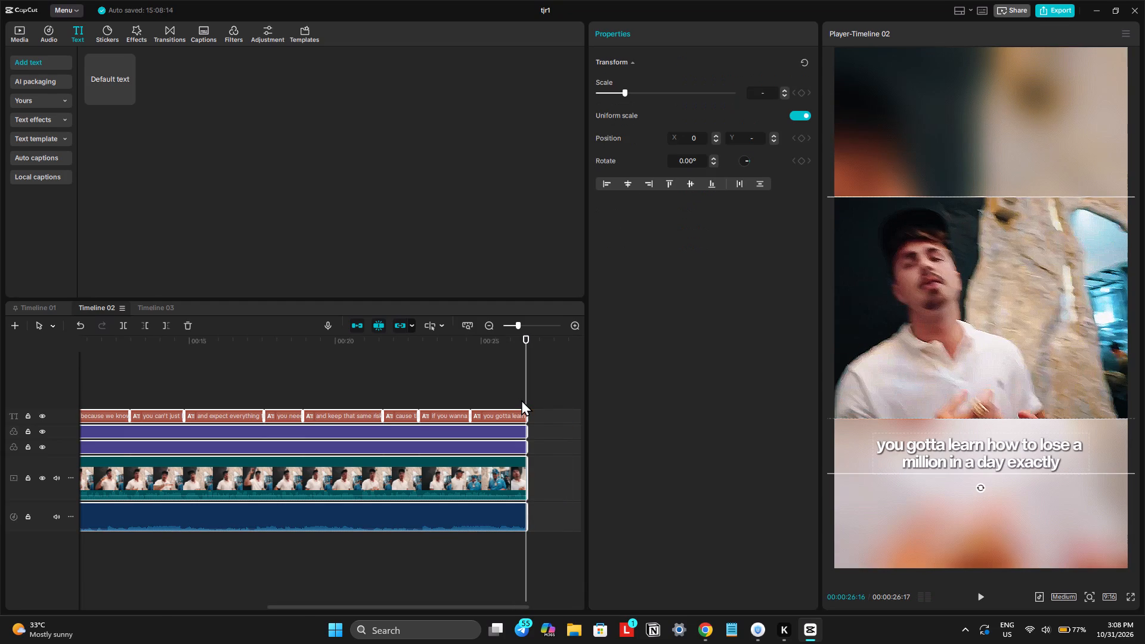
Play the opening of the shortened timeline and scrub through the rest to check the edit up to its last caption.
key("space")
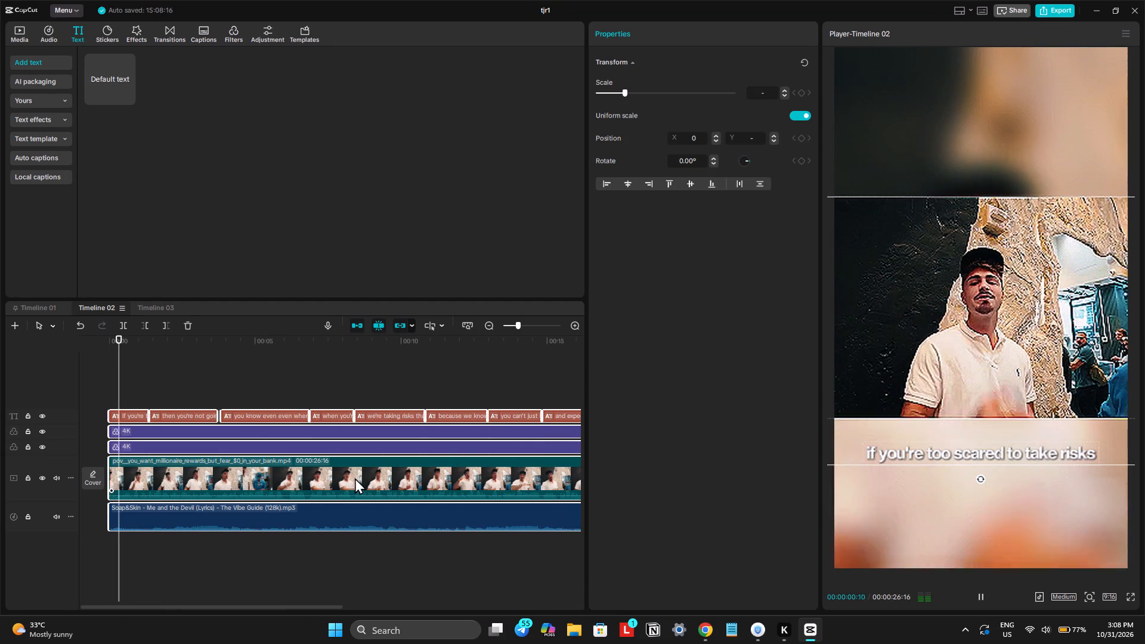
key("space")
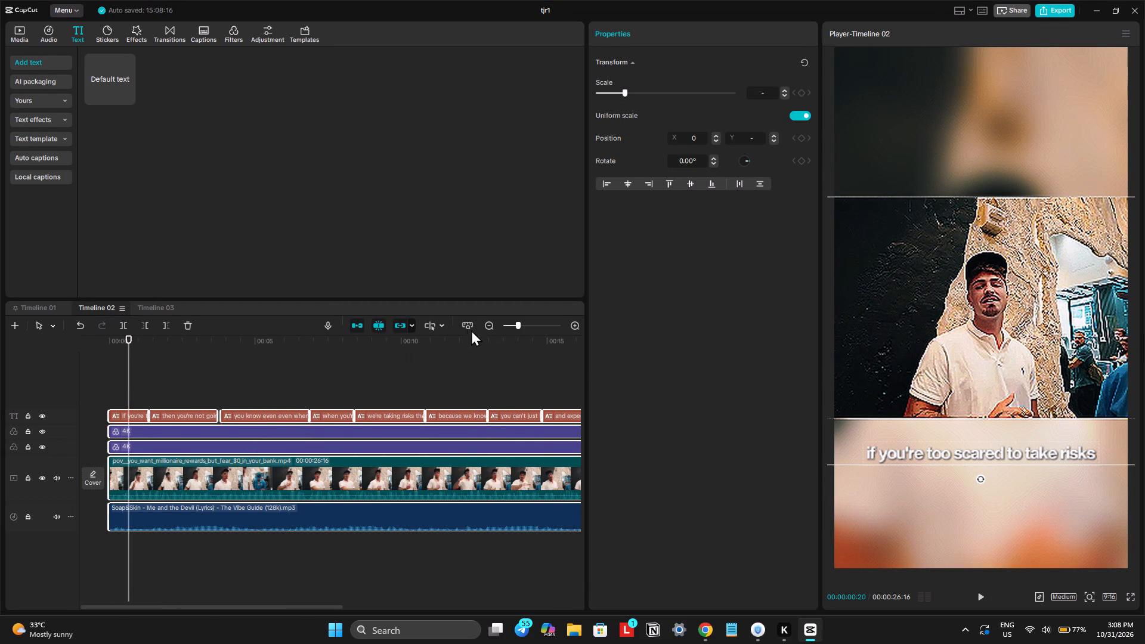
left_click(459, 326)
left_click(232, 402)
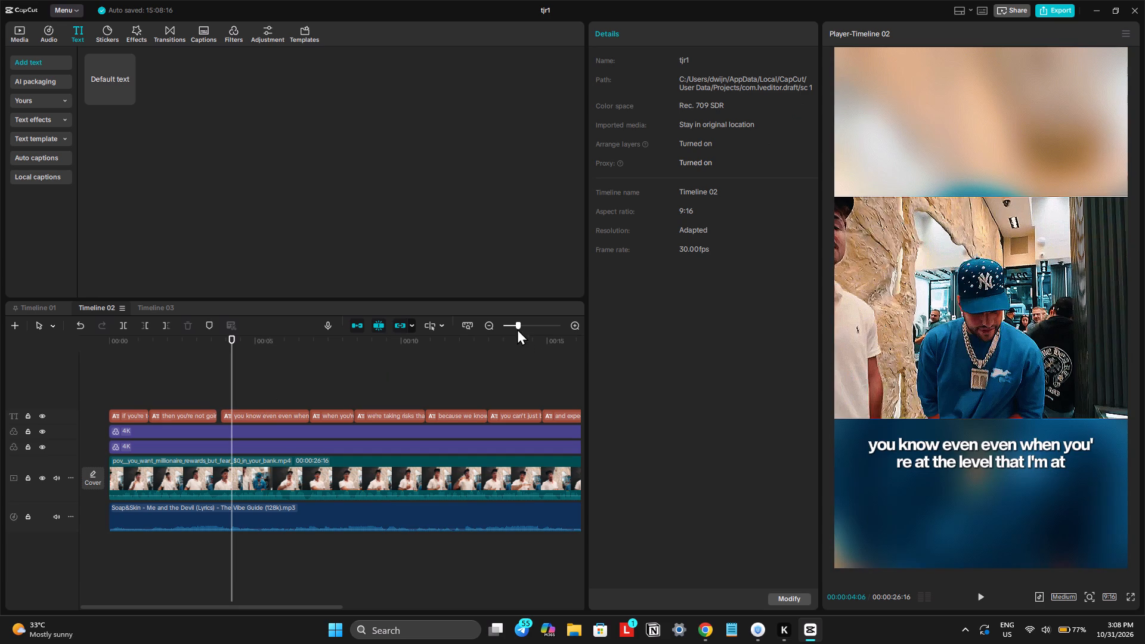
left_click(462, 323)
left_click(252, 389)
left_click(252, 389)
left_click_drag(252, 389, 361, 389)
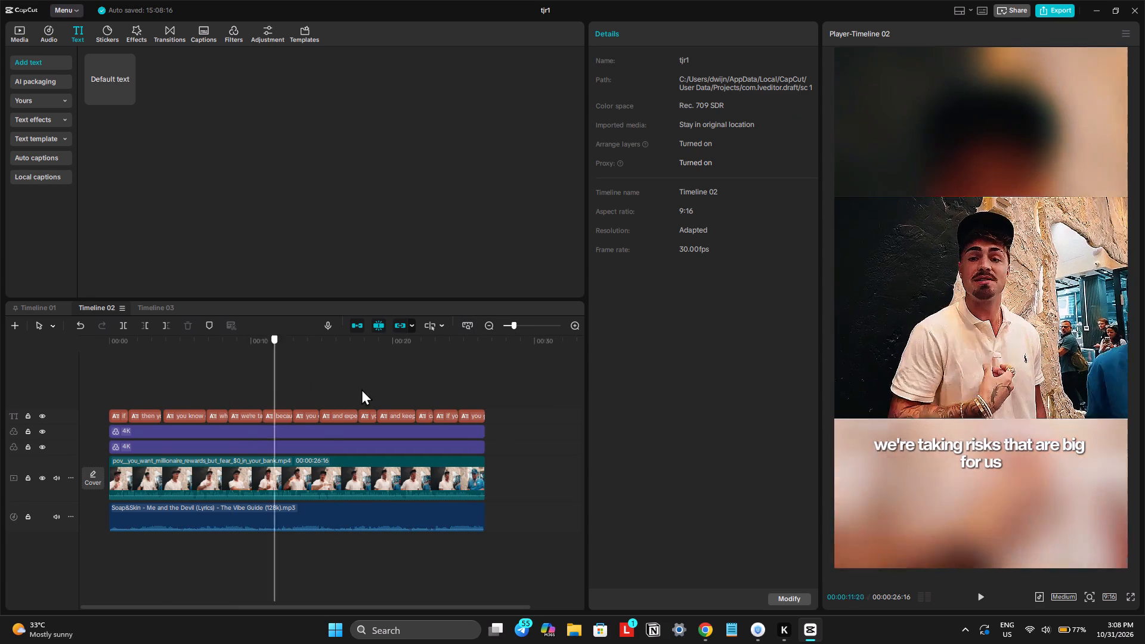
left_click_drag(361, 389, 466, 389)
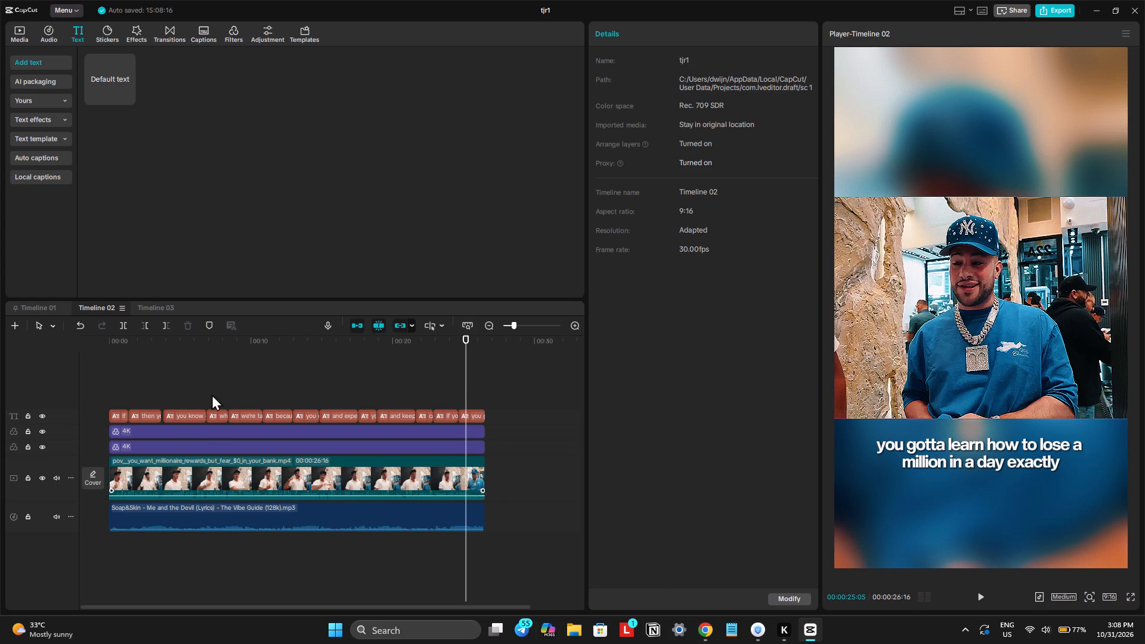
left_click(705, 634)
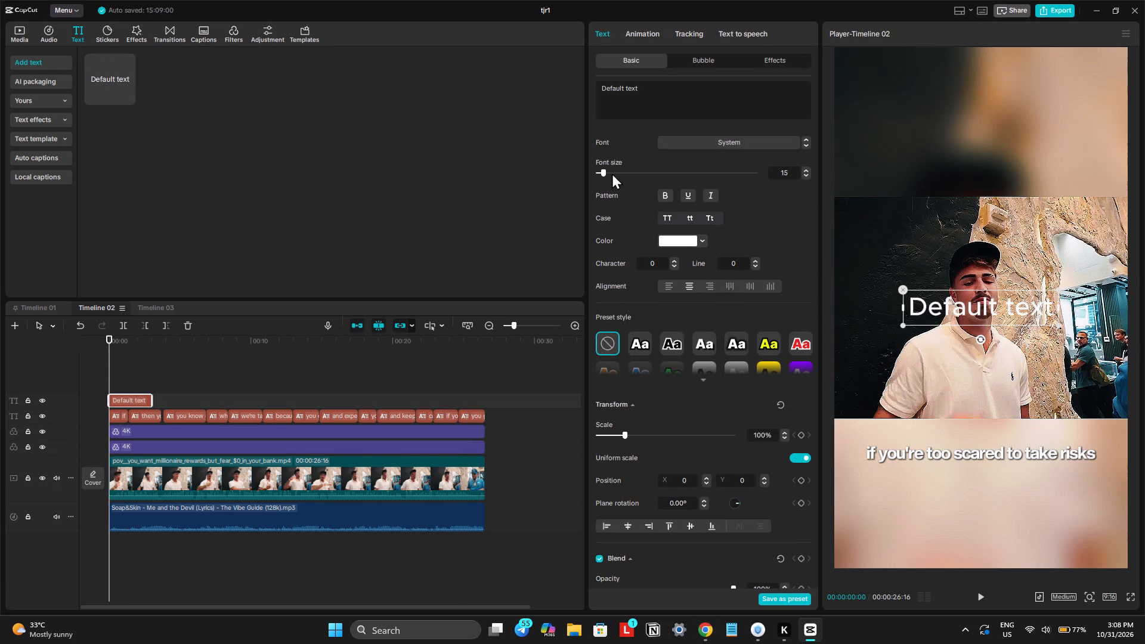
left_click_drag(669, 96, 524, 95)
key("ctrl+a")
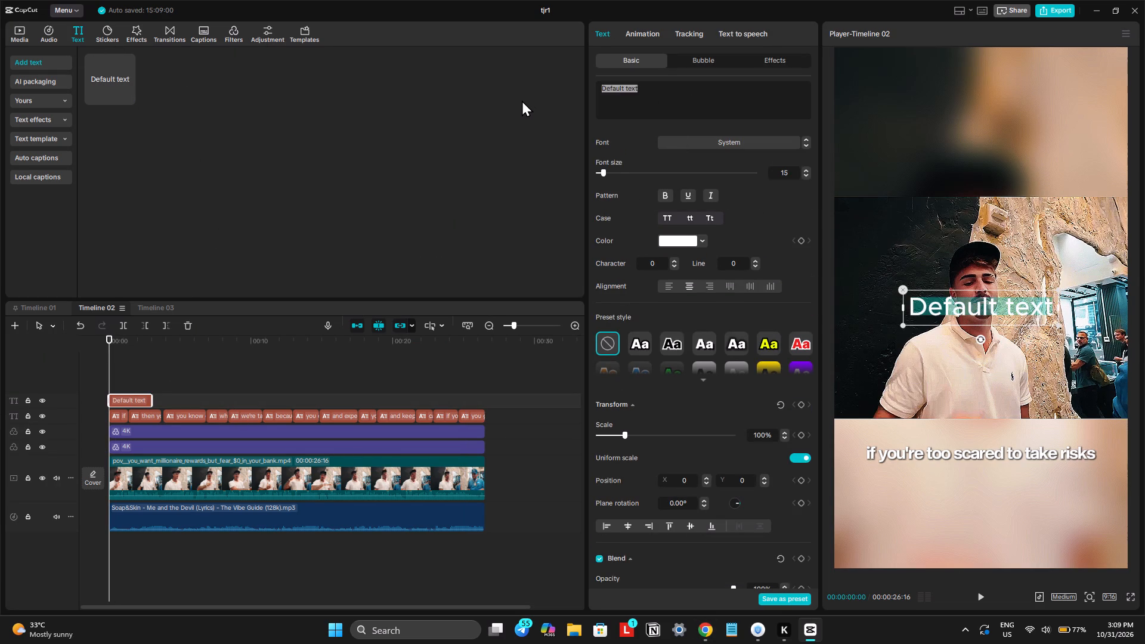
key("ctrl+v")
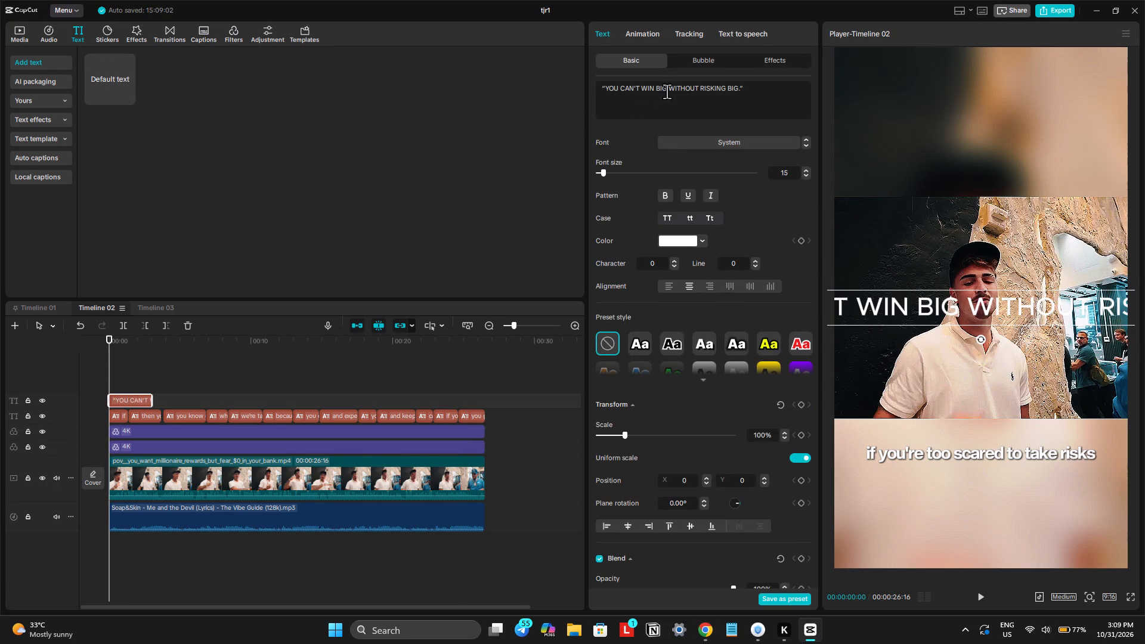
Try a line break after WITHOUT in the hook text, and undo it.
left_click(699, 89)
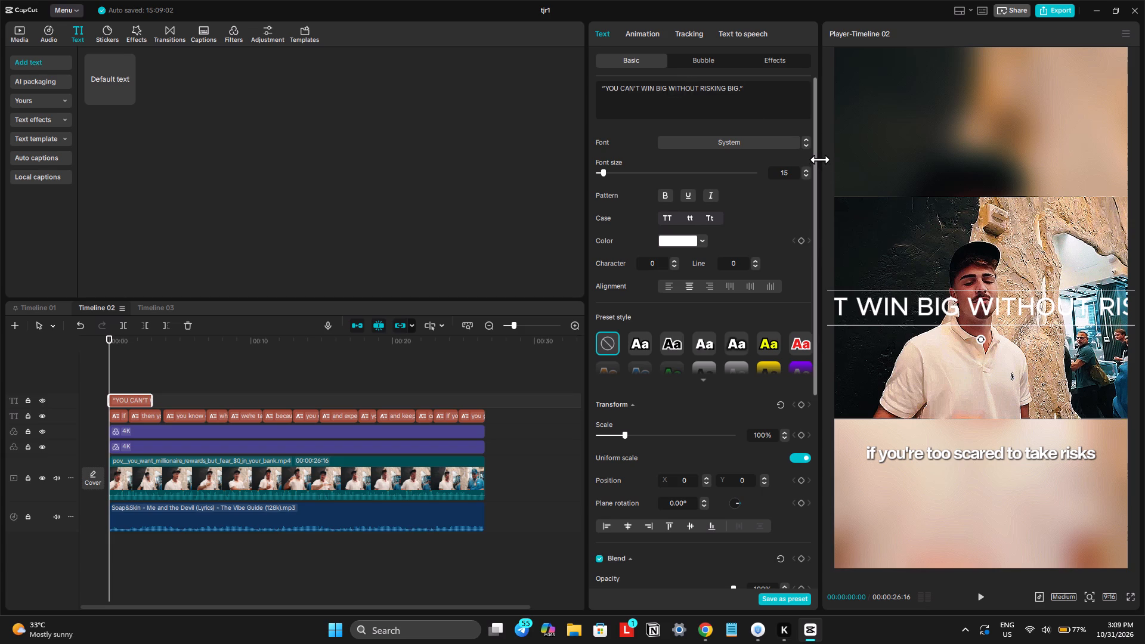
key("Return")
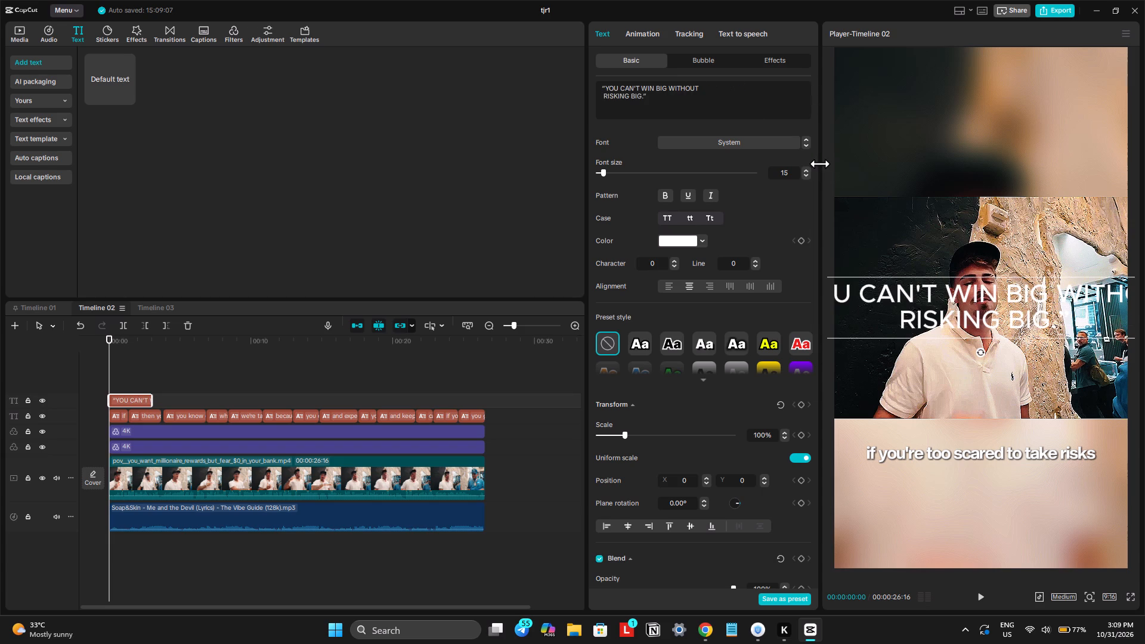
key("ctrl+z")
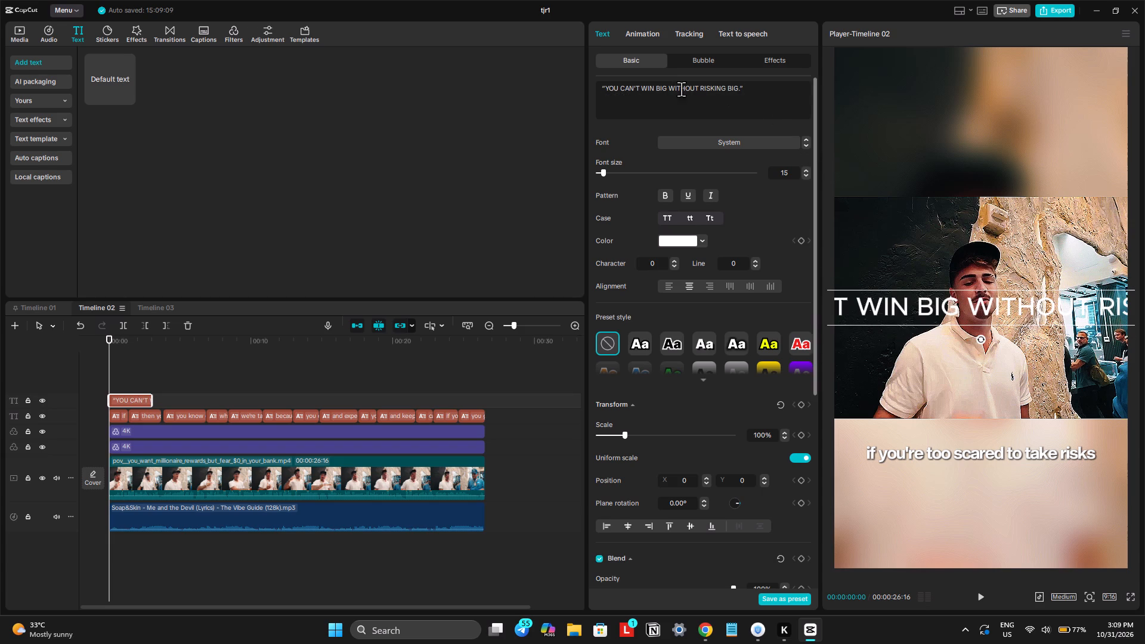
Split the hook text into two lines, with the second line starting at WITHOUT.
left_click(669, 88)
key("Return")
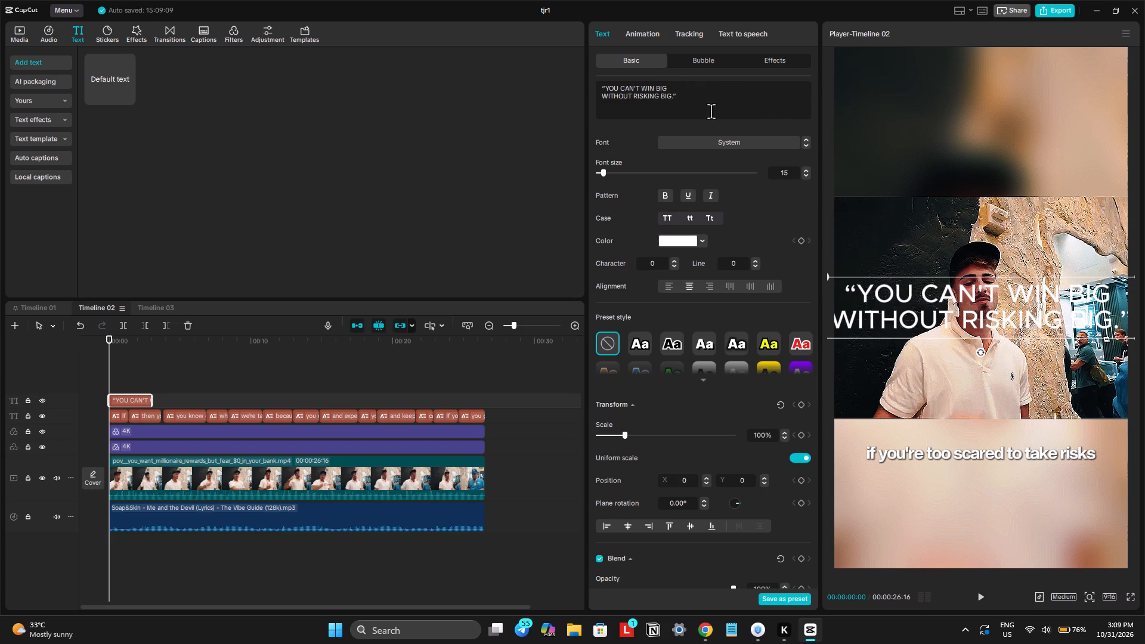
Scale the hook text down to 74% and move it to the video's upper edge, at about X 48, Y 929.
scroll(618, 435, "down", 1)
left_click(618, 435)
scroll(618, 435, "down", 1)
left_click_drag(973, 301, 979, 175)
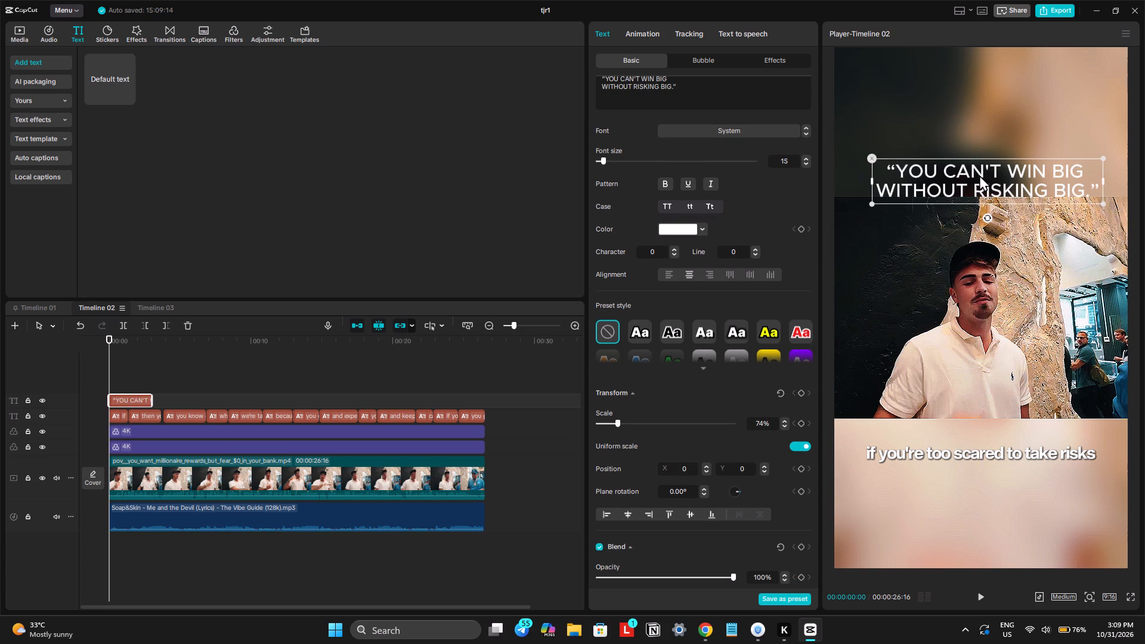
scroll(519, 290, "down", 7)
scroll(635, 332, "up", 7)
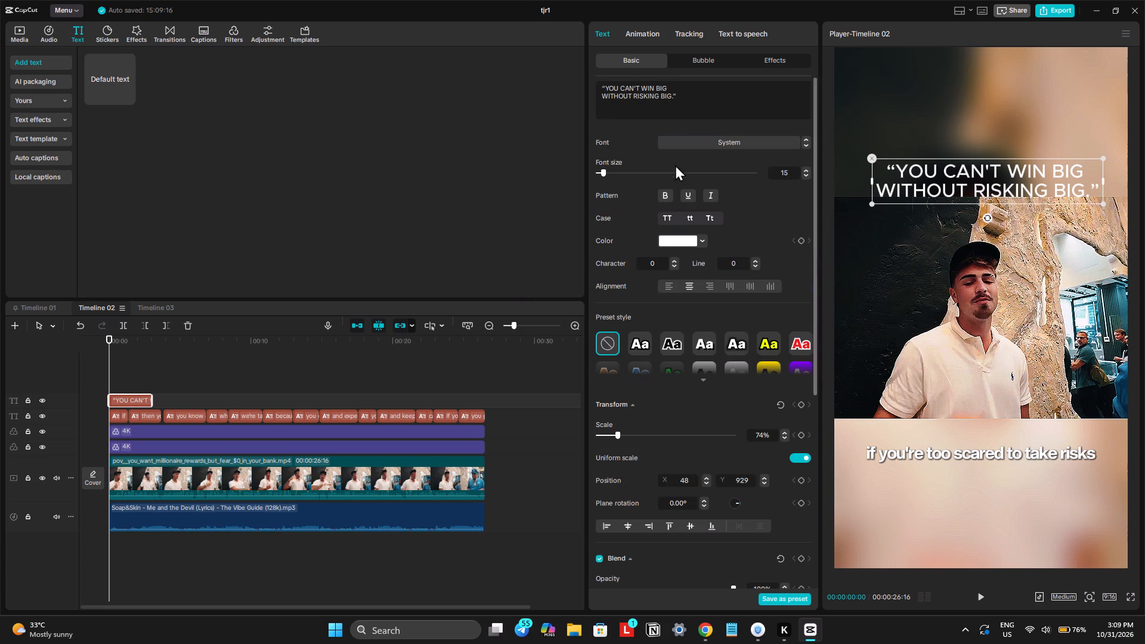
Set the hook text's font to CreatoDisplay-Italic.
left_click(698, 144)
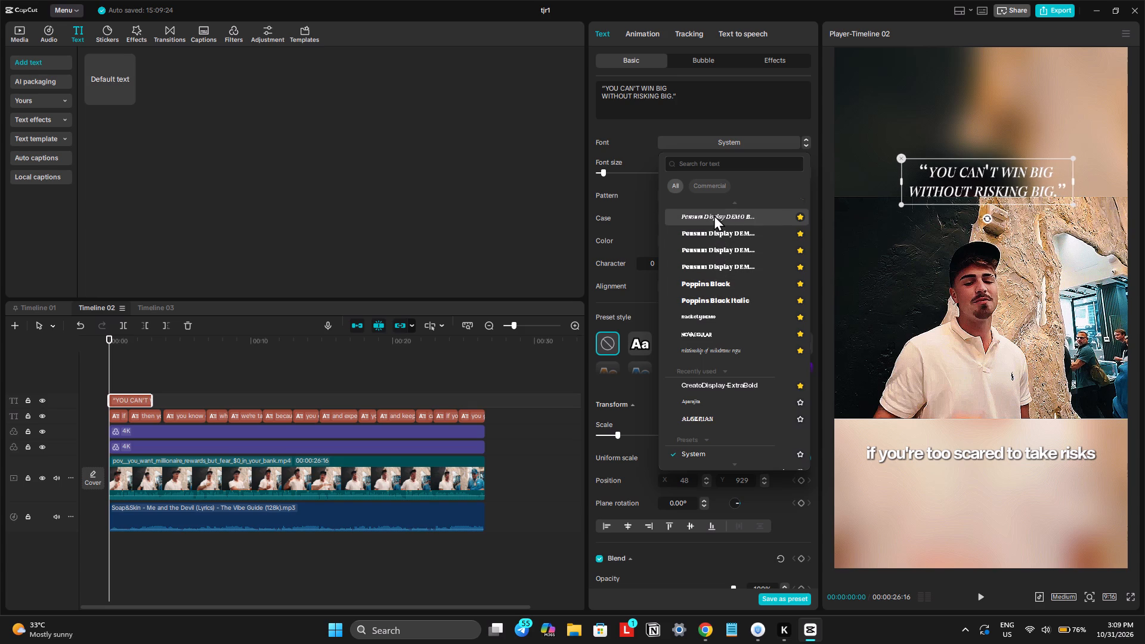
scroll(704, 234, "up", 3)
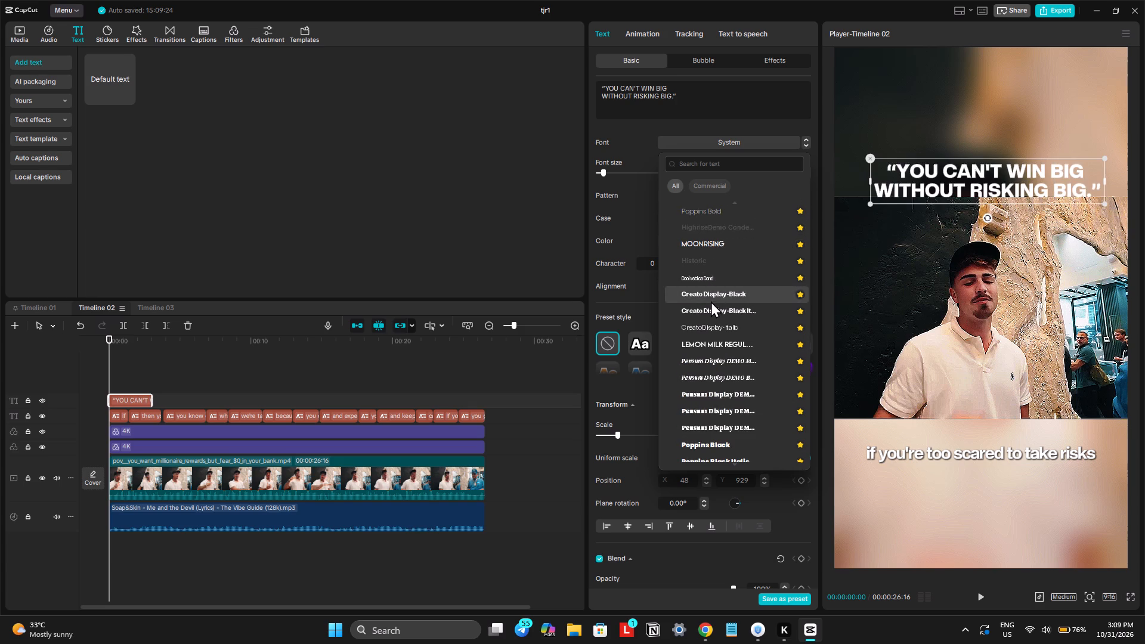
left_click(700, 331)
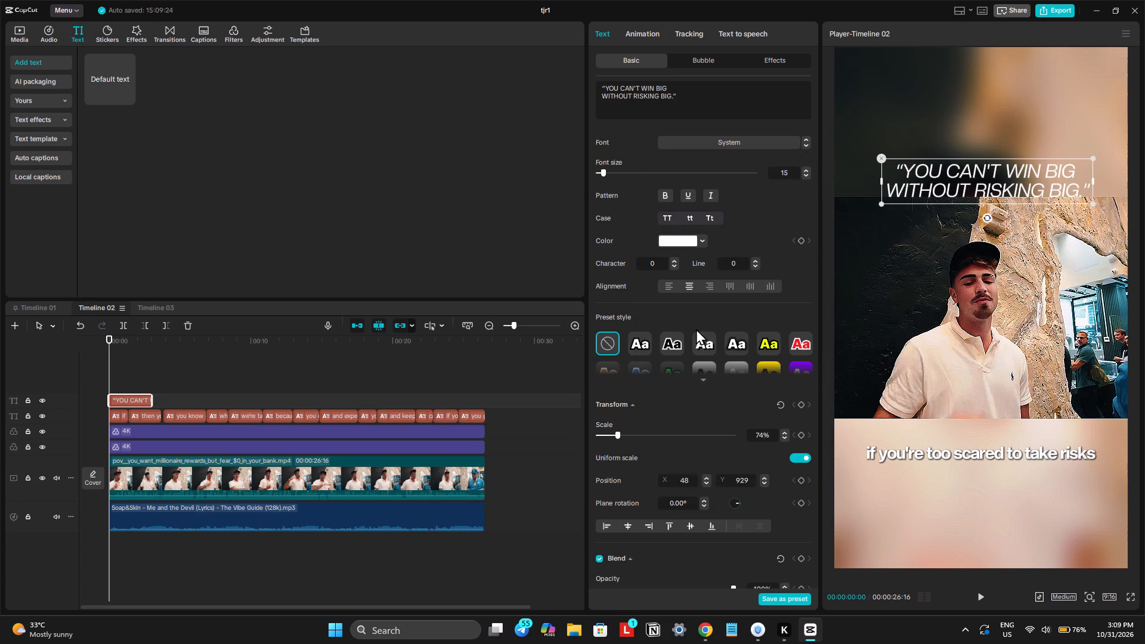
Move the hook text up and center it horizontally, at about X 0, Y 1011.
left_click_drag(967, 169, 961, 159)
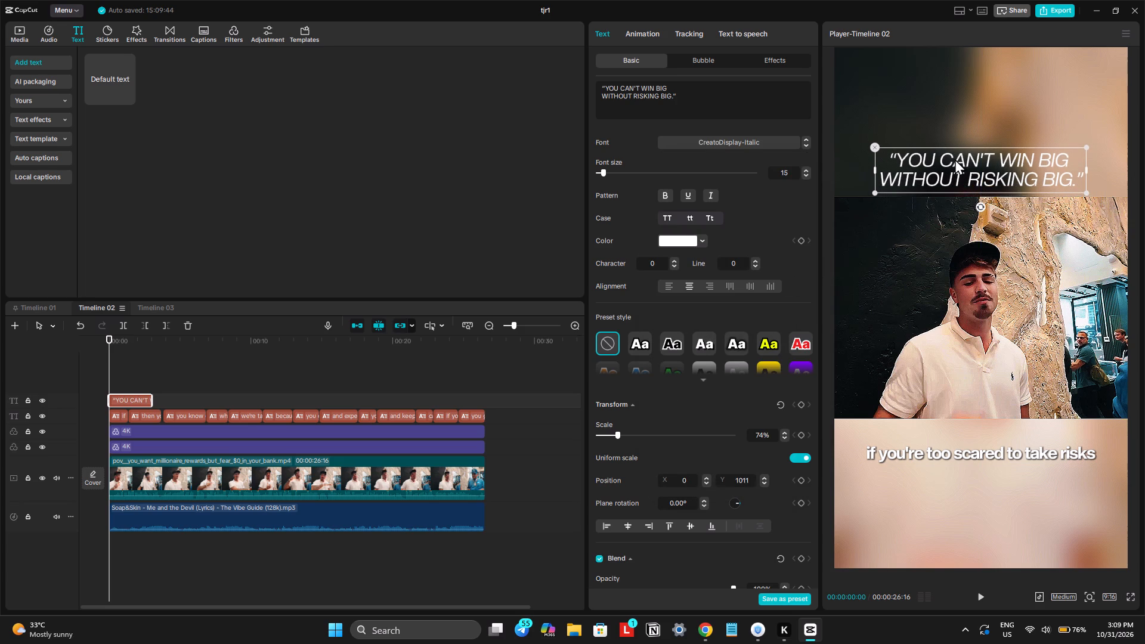
Change the hook text's font to Coolvetica Cond and scale the text up to about 103%.
left_click(703, 143)
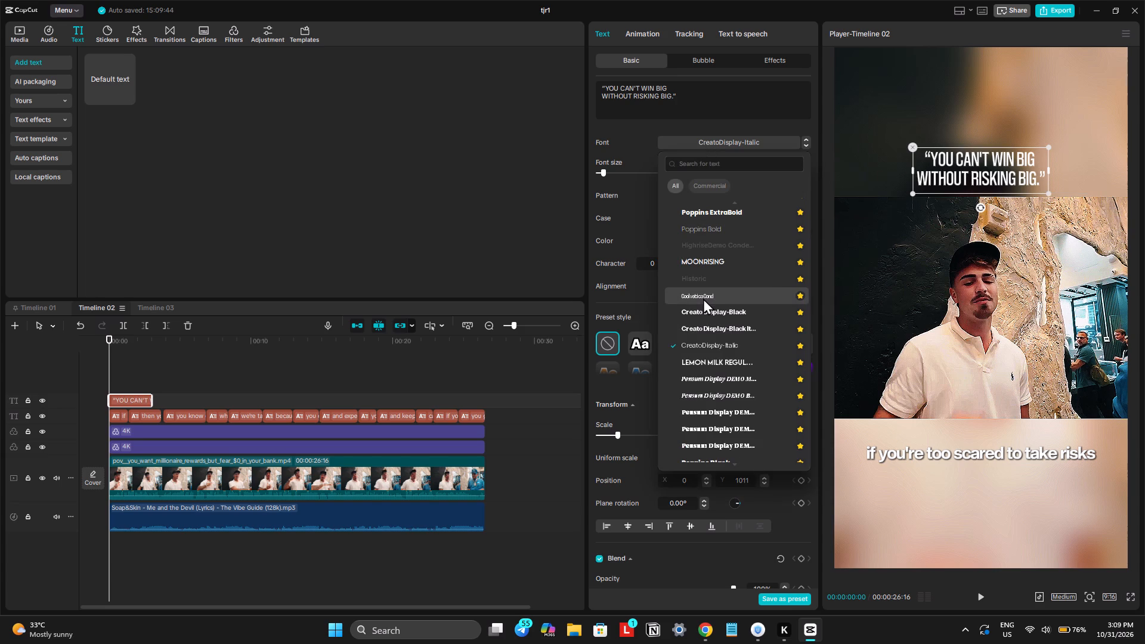
left_click(702, 299)
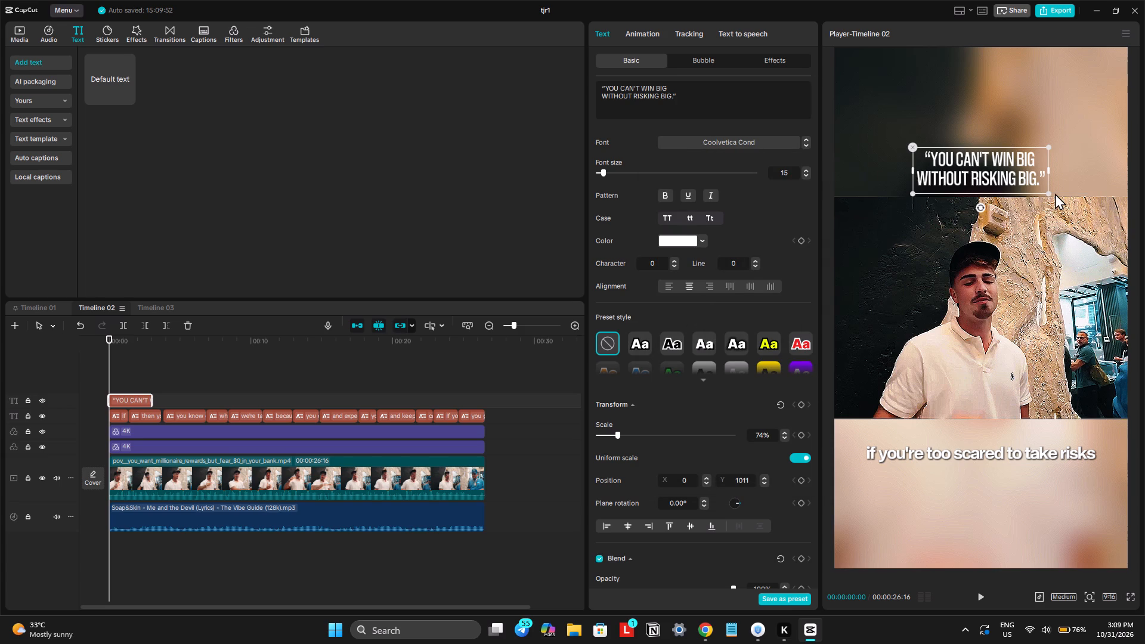
left_click_drag(1047, 196, 1065, 304)
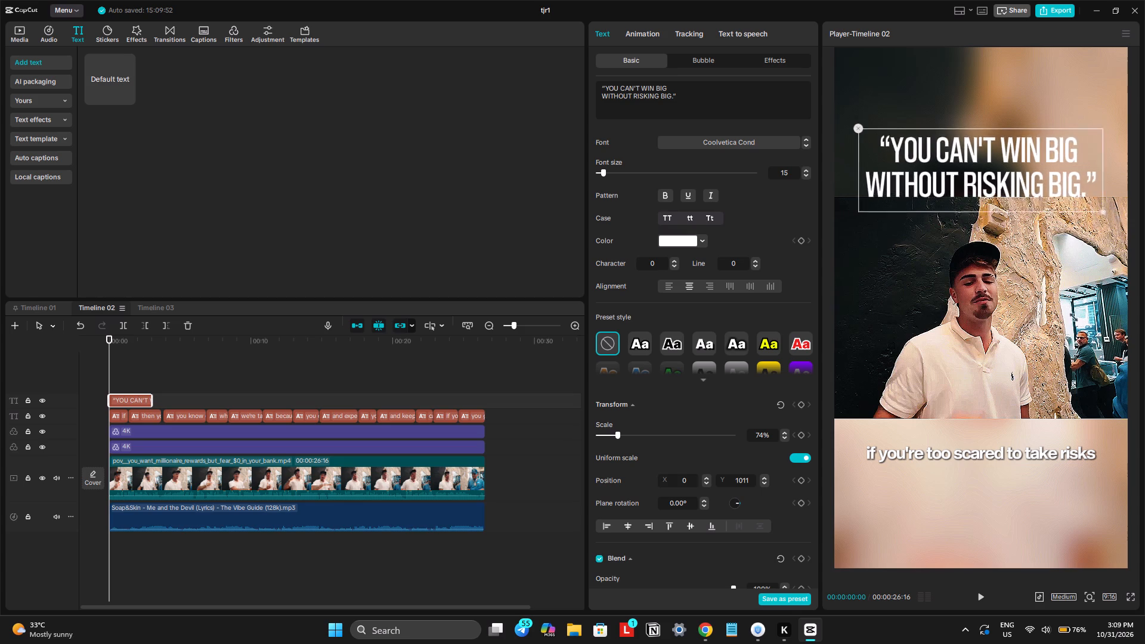
left_click_drag(1065, 304, 1048, 271)
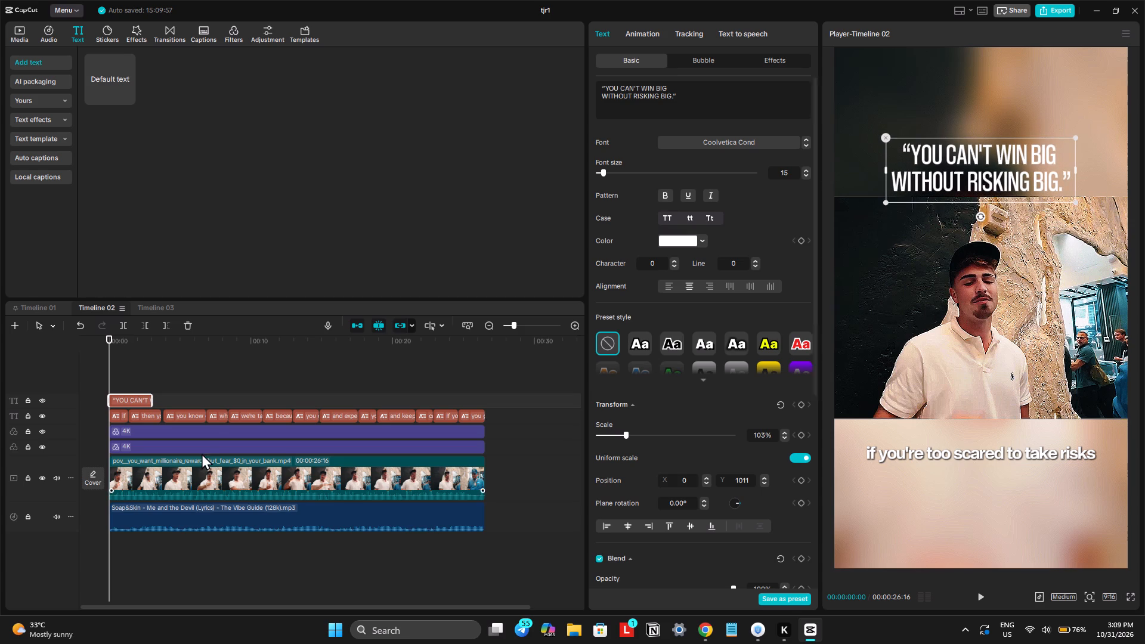
Add a black shadow to the hook text with 100% opacity and about 7% blurriness.
scroll(683, 367, "down", 8)
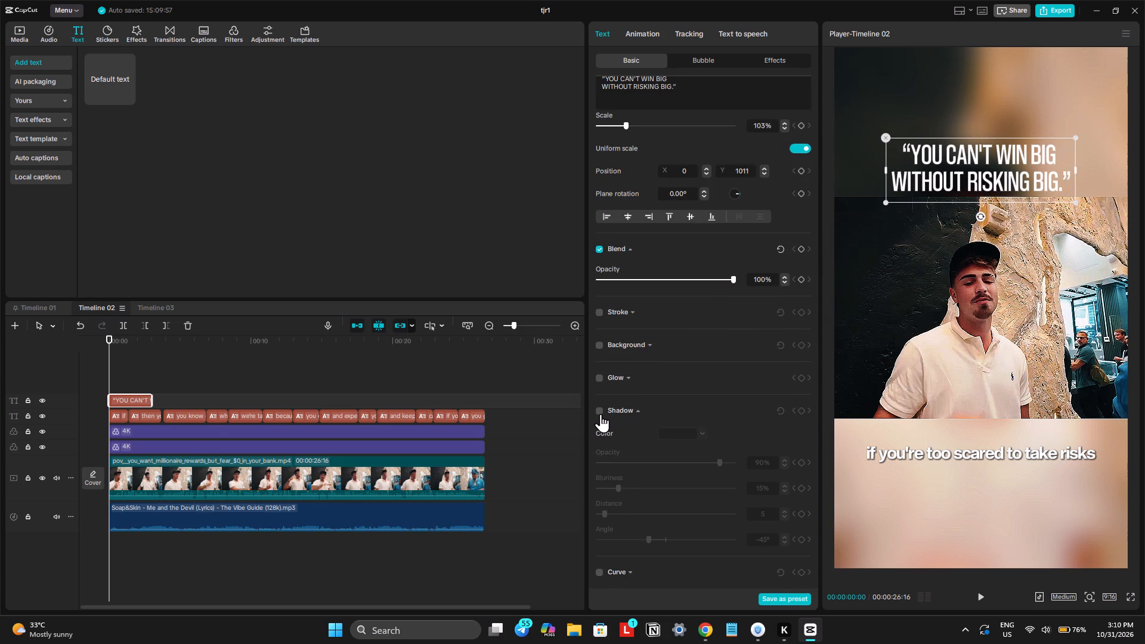
left_click(601, 414)
scroll(610, 420, "down", 3)
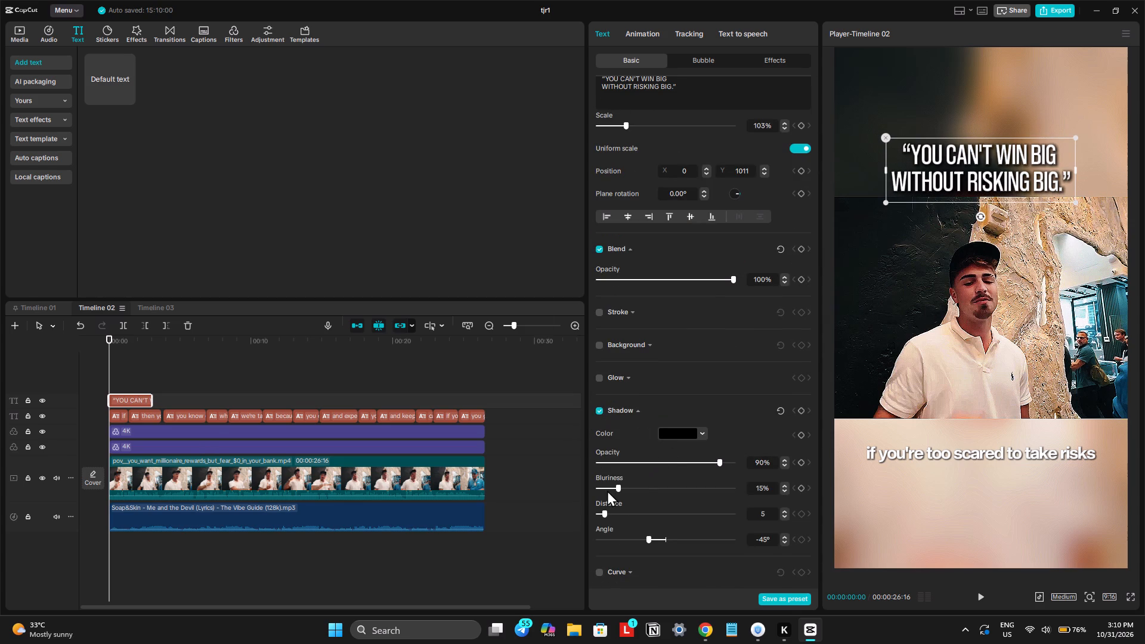
left_click(607, 490)
left_click_drag(728, 464, 750, 464)
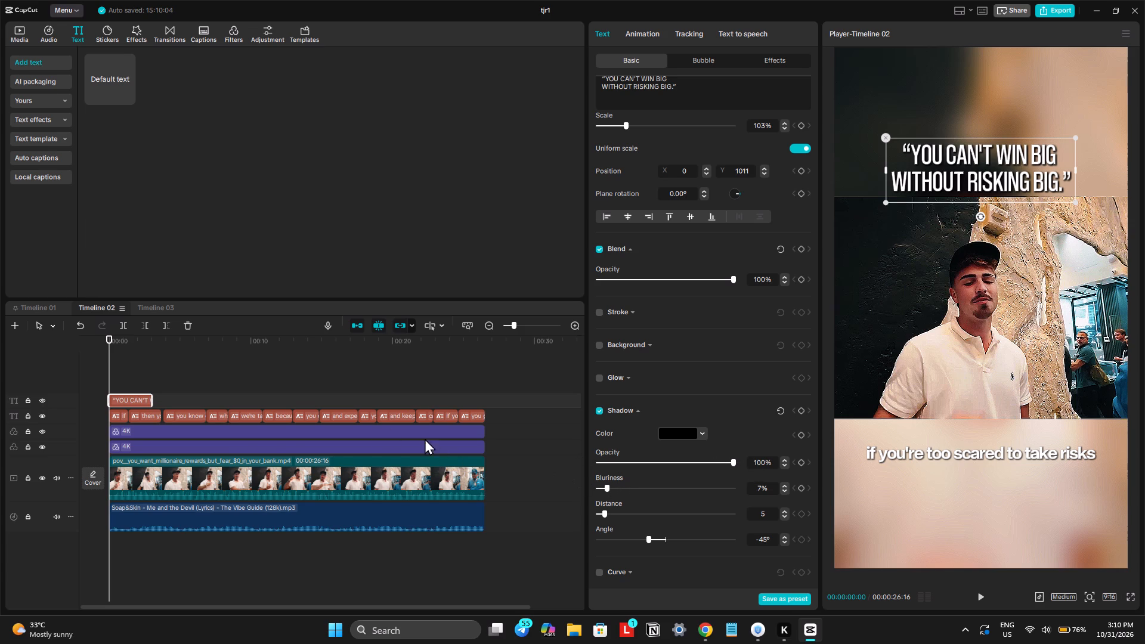
Extend the hook text clip on the timeline so it ends together with the video.
left_click_drag(151, 404, 491, 447)
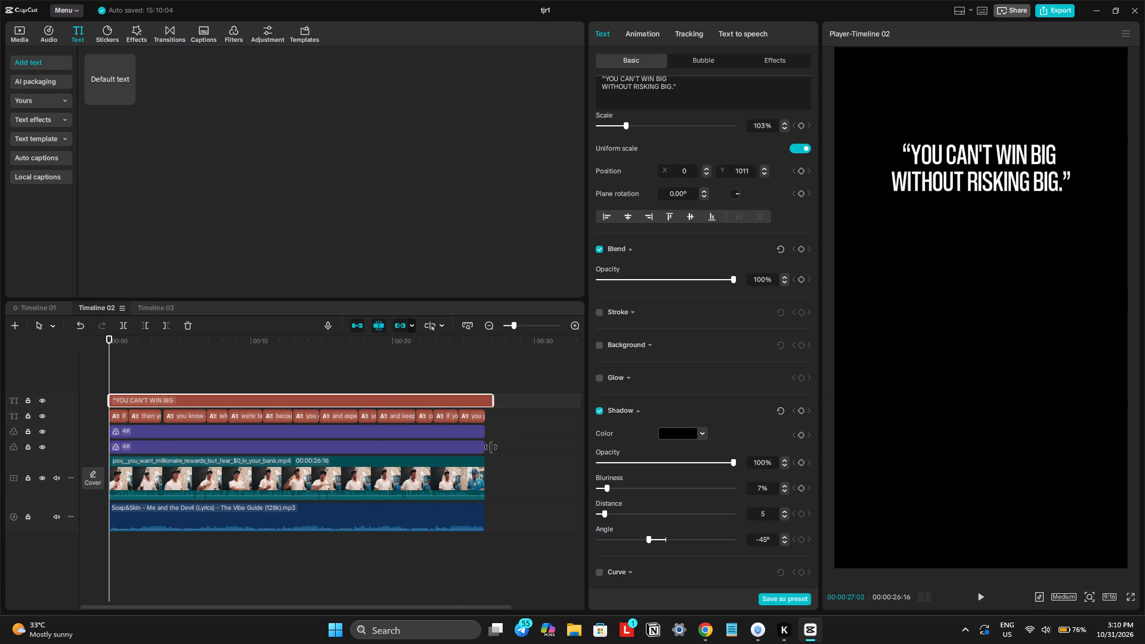
left_click_drag(491, 447, 485, 455)
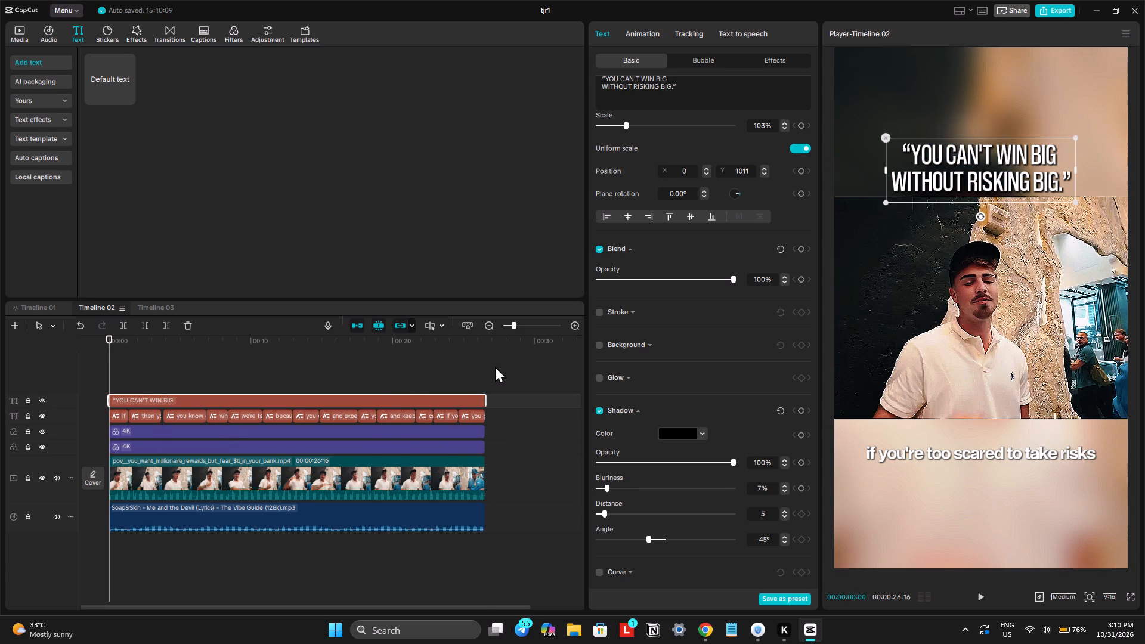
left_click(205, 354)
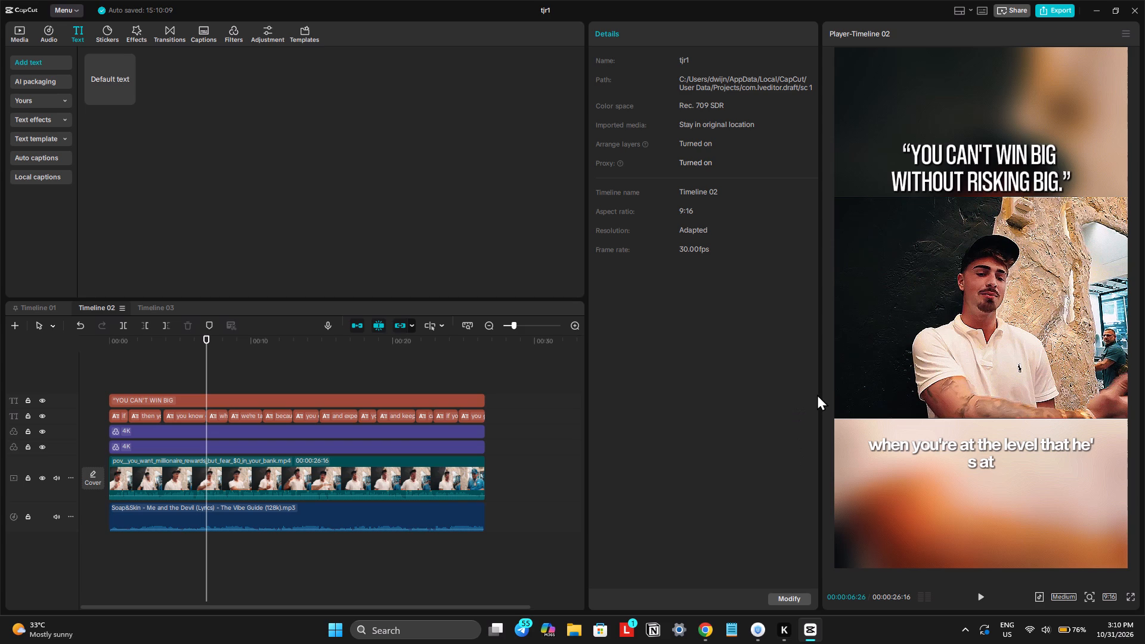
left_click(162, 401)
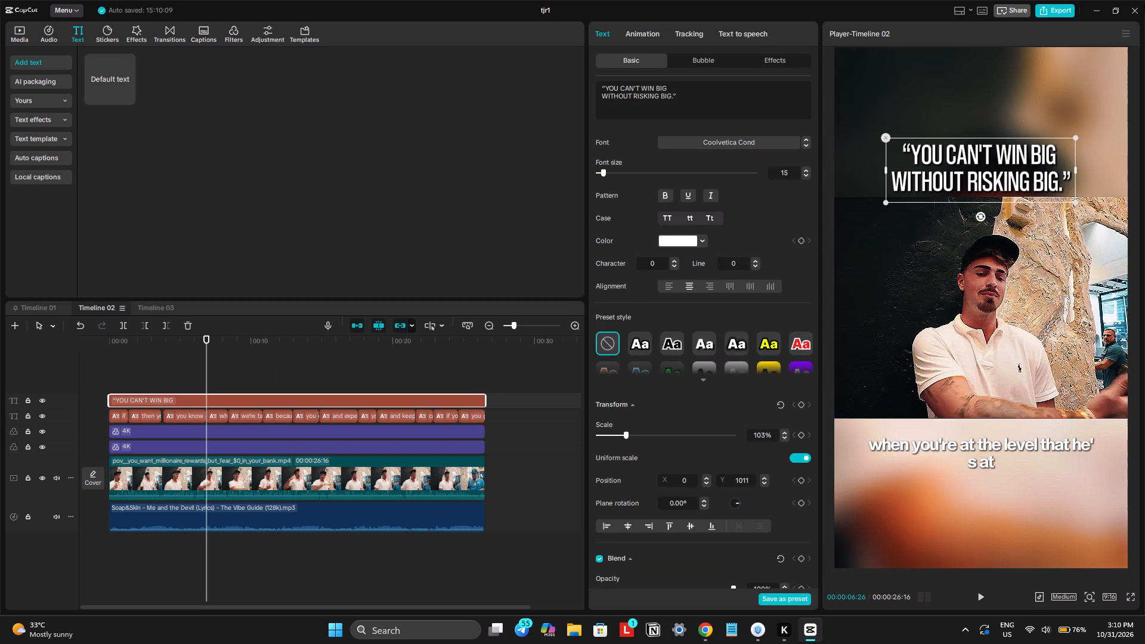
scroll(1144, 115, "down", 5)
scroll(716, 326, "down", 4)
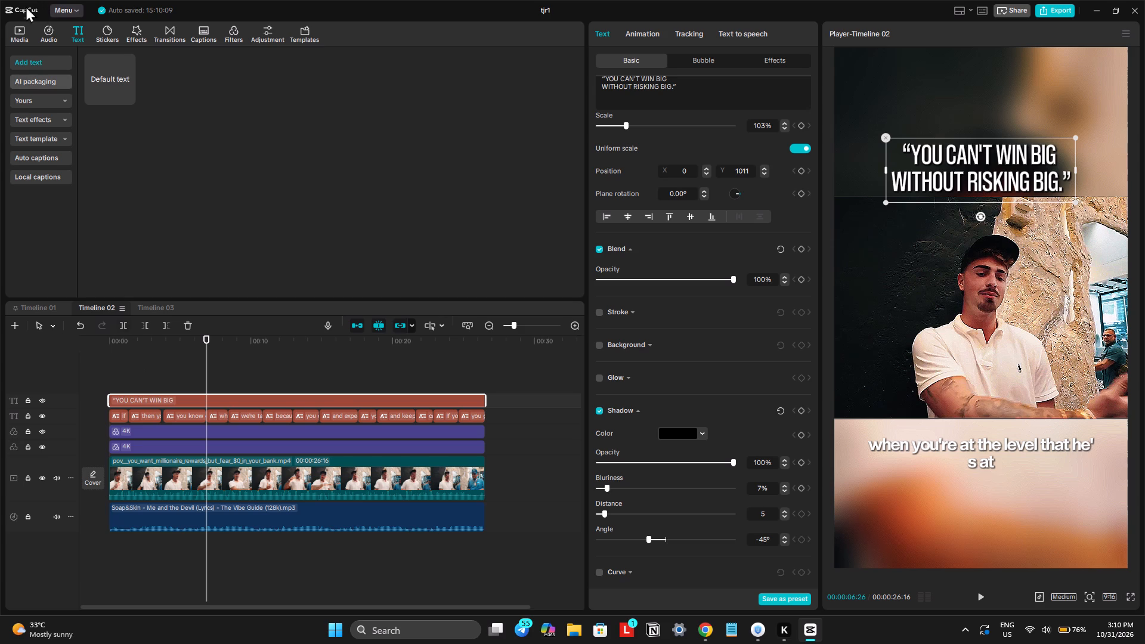
Add a square shape from the sticker shapes at the timeline's start, on a new track above the hook text.
left_click(105, 37)
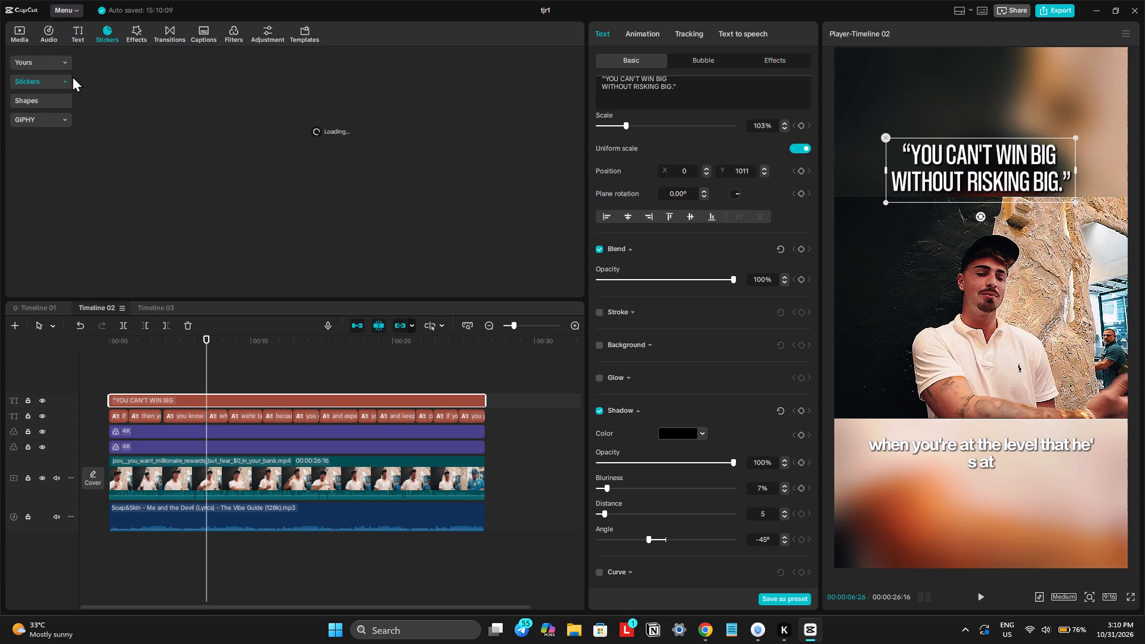
left_click(46, 98)
left_click(23, 120)
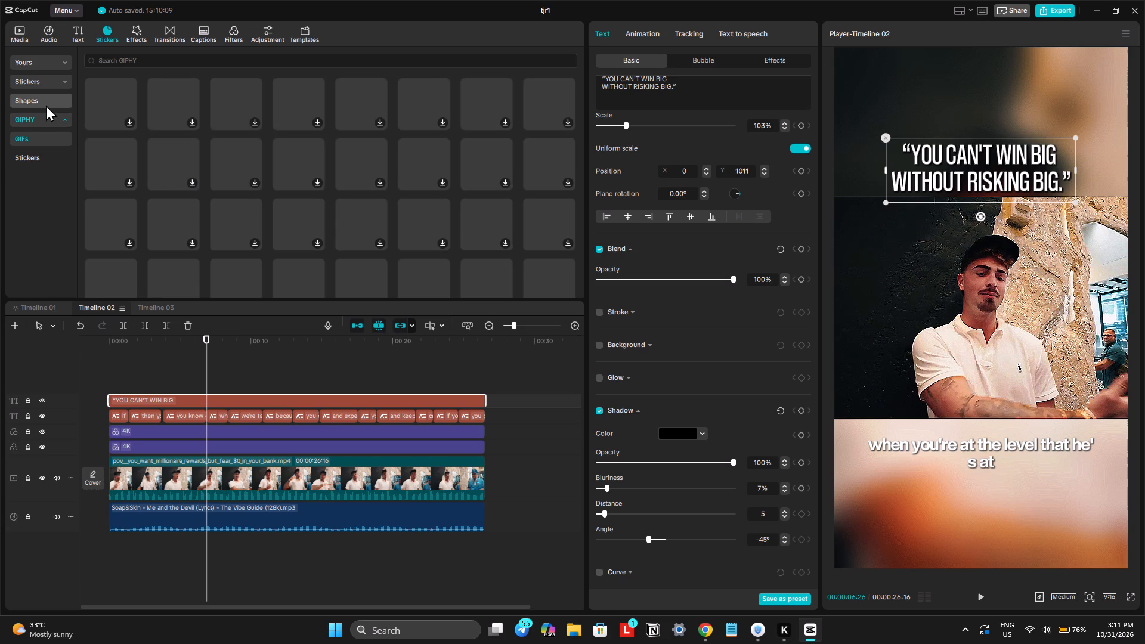
left_click(46, 104)
left_click(49, 113)
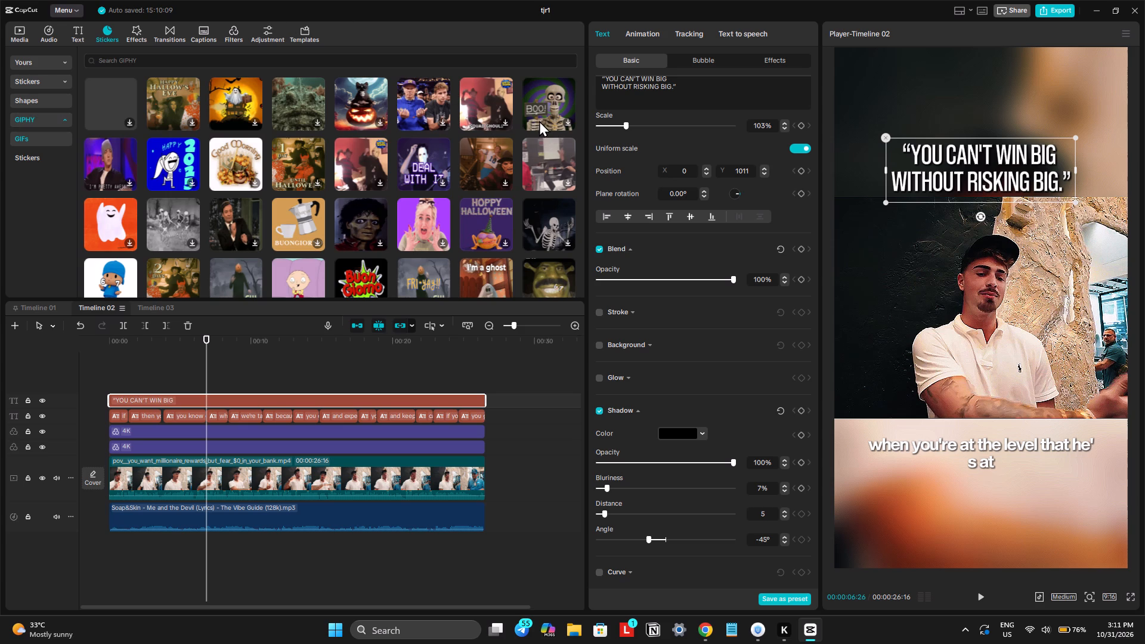
left_click(38, 98)
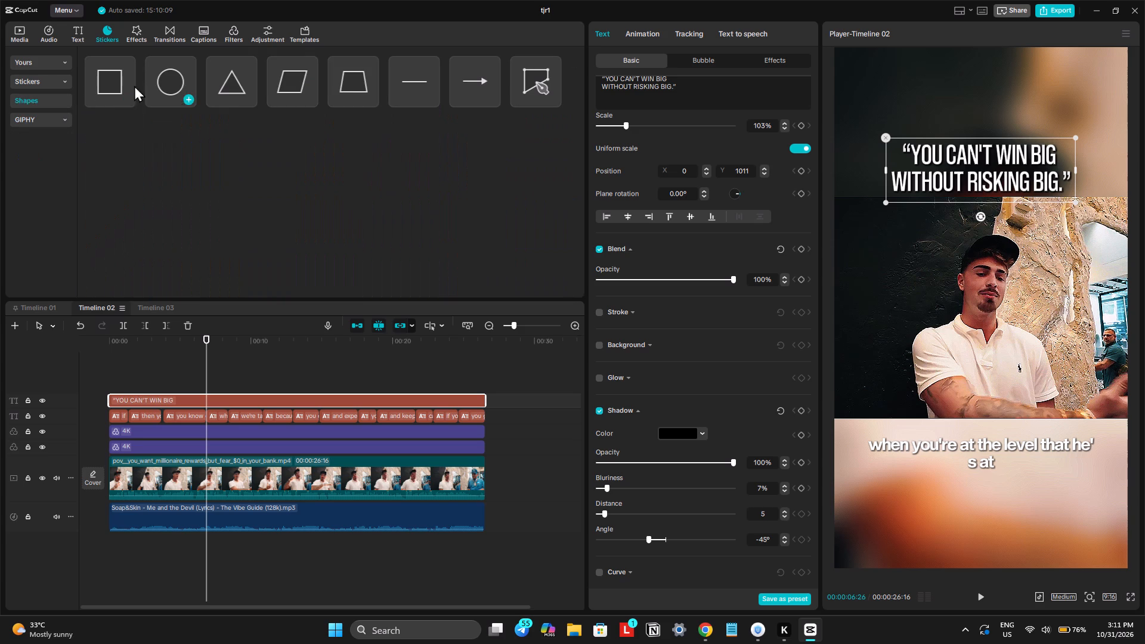
left_click_drag(103, 82, 103, 383)
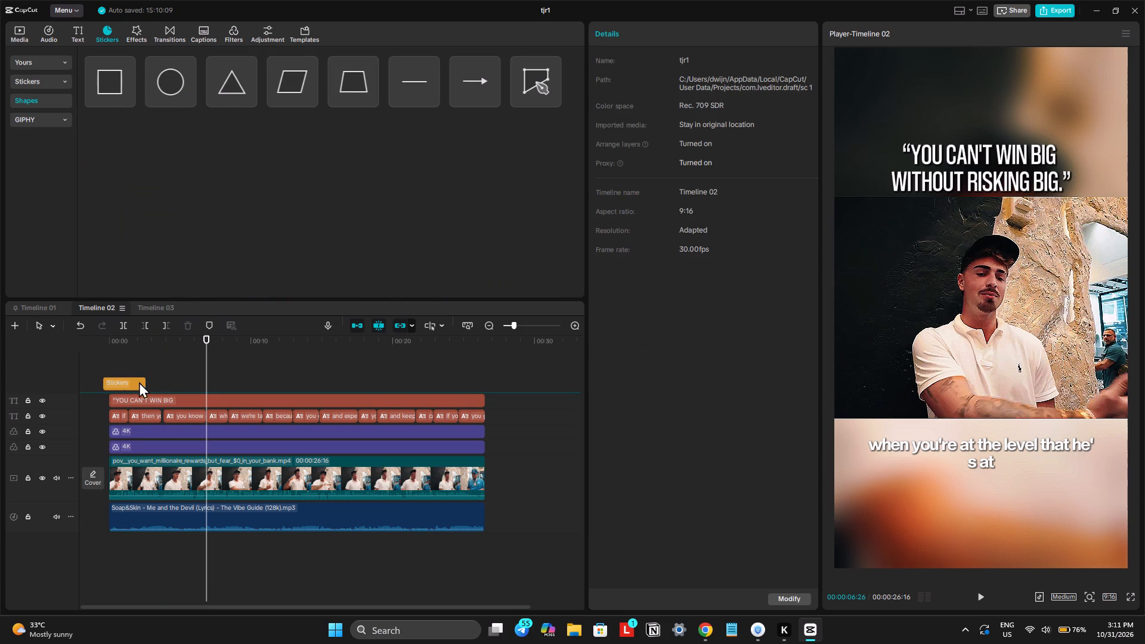
left_click(132, 367)
left_click(132, 388)
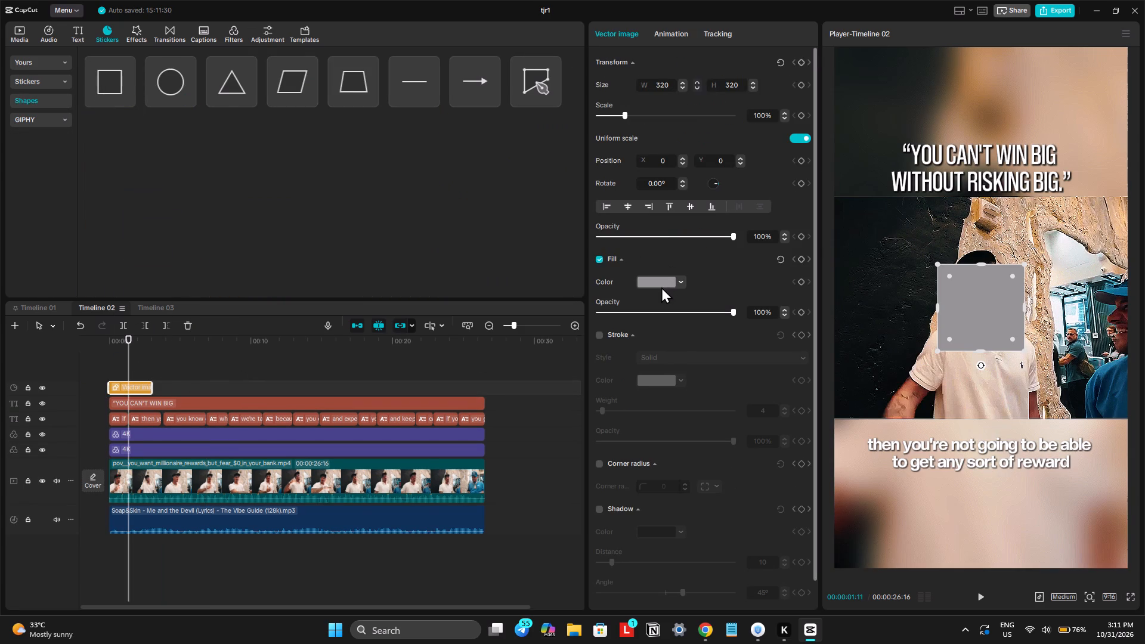
Set the square's fill color to pure red, FF0000.
left_click(661, 287)
left_click_drag(764, 352, 783, 335)
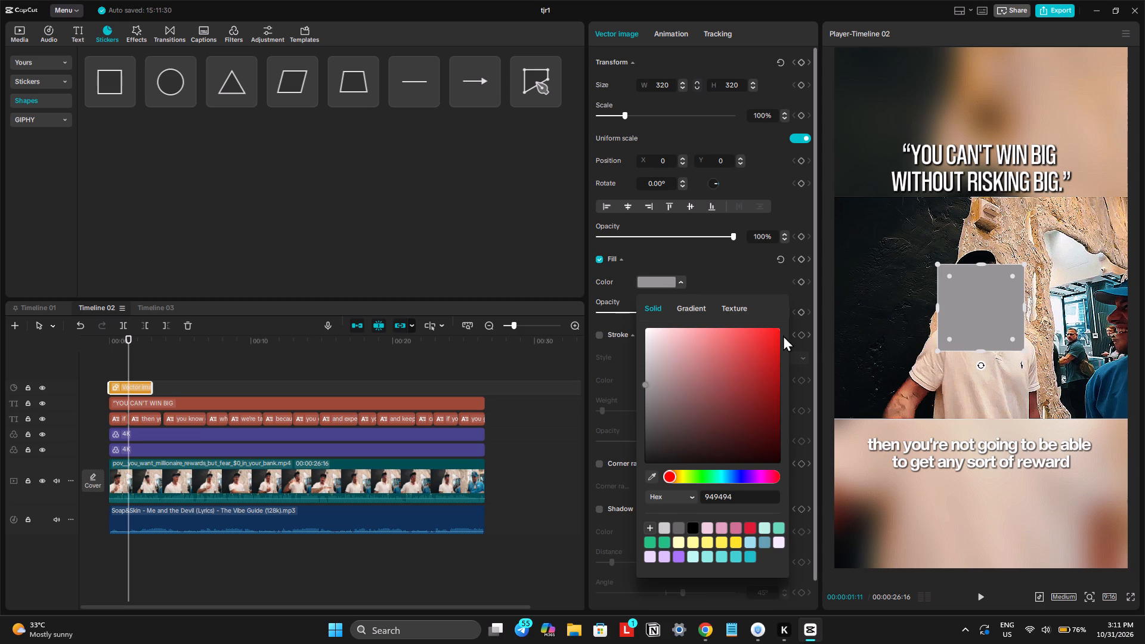
left_click_drag(783, 335, 786, 320)
left_click_drag(650, 385, 744, 363)
left_click(753, 351)
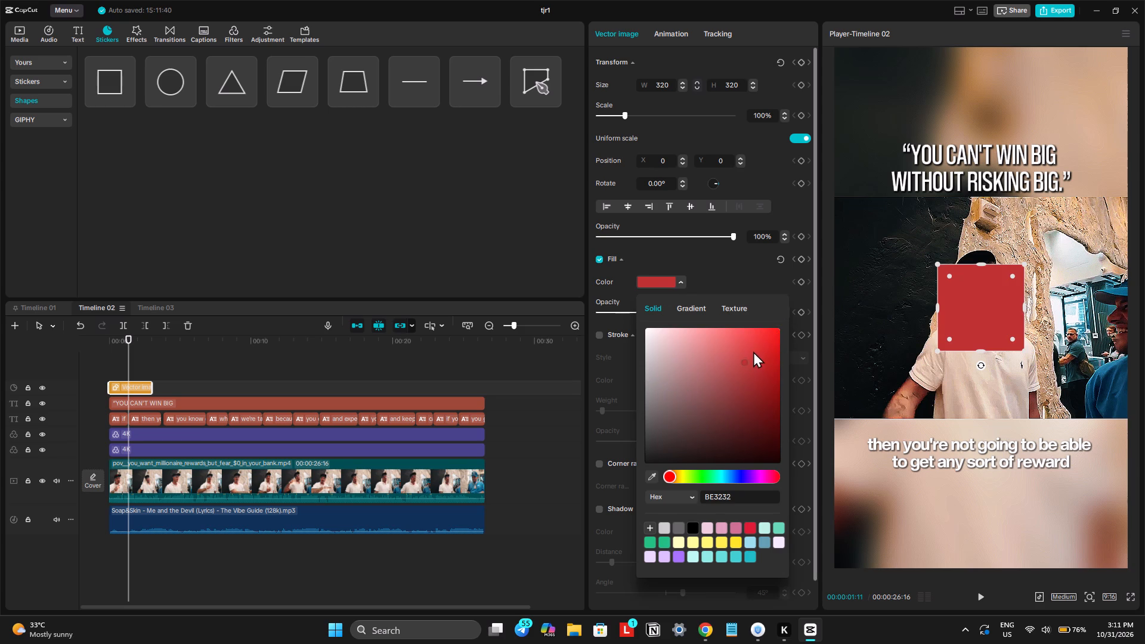
left_click_drag(766, 341, 784, 320)
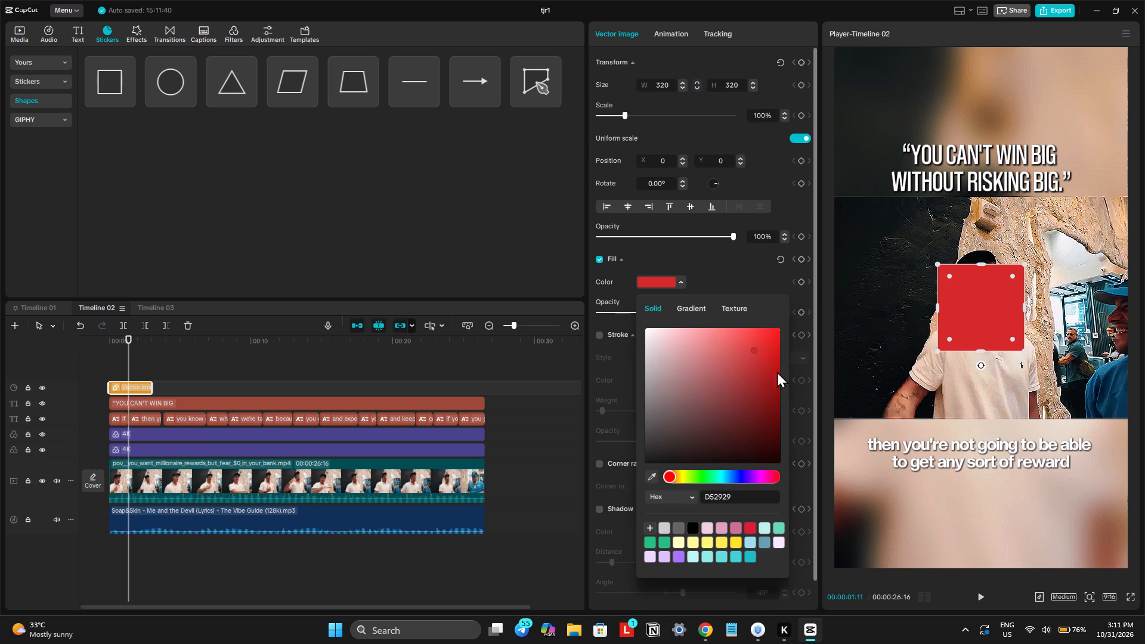
left_click(772, 338)
left_click_drag(773, 337, 785, 320)
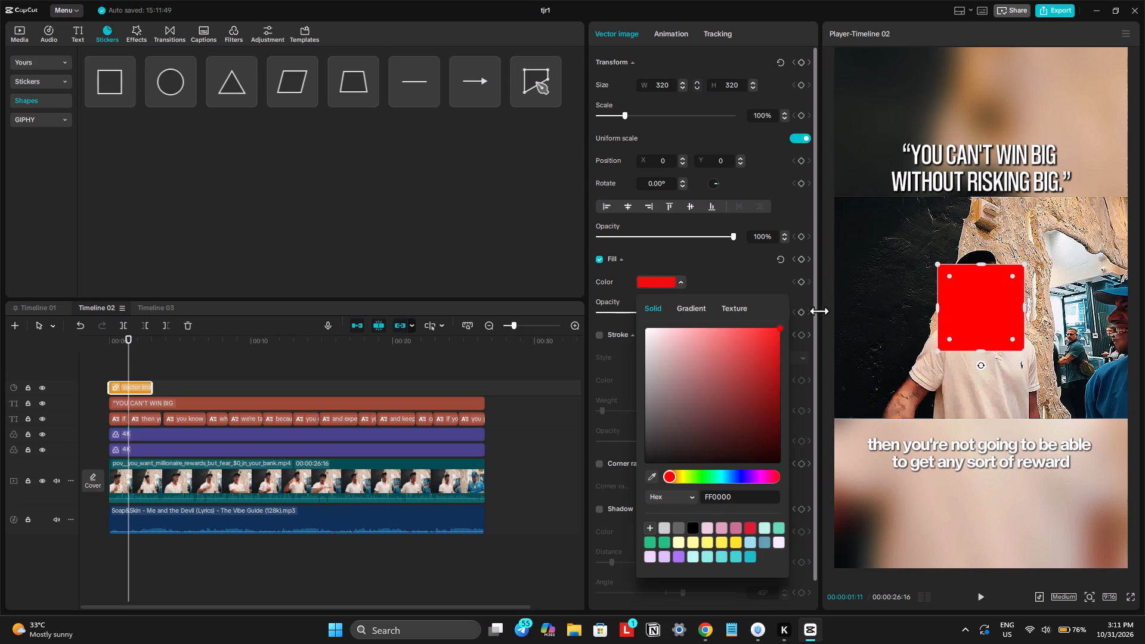
Move the red square onto the hook text at about X 22, Y 1182, and flatten it to a height of about 111.
left_click_drag(976, 324, 979, 163)
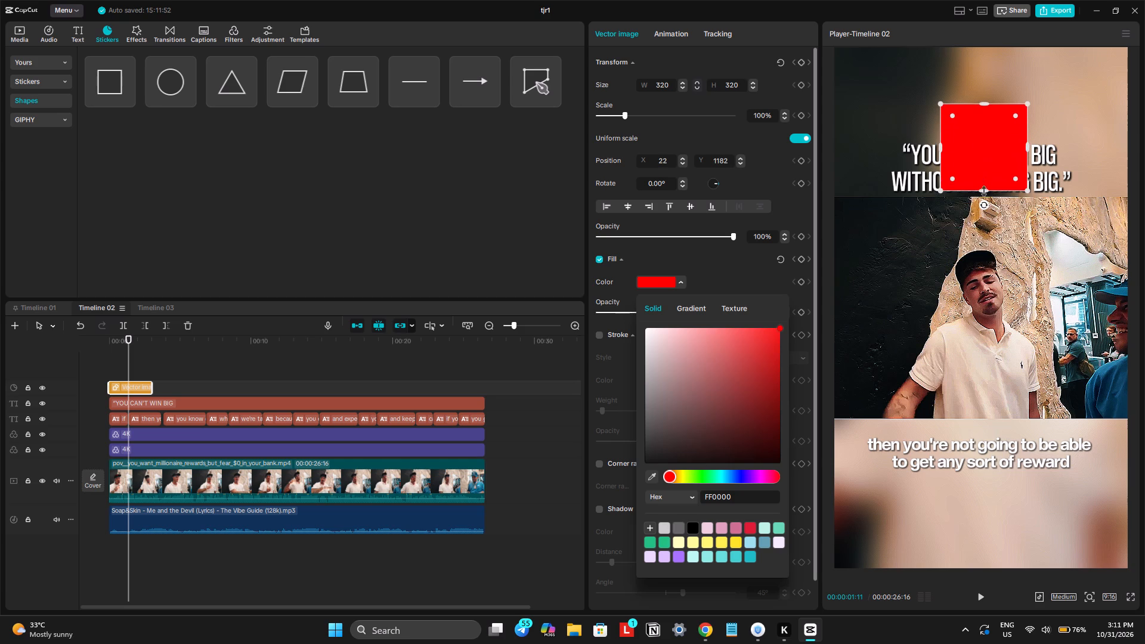
left_click_drag(987, 192, 985, 162)
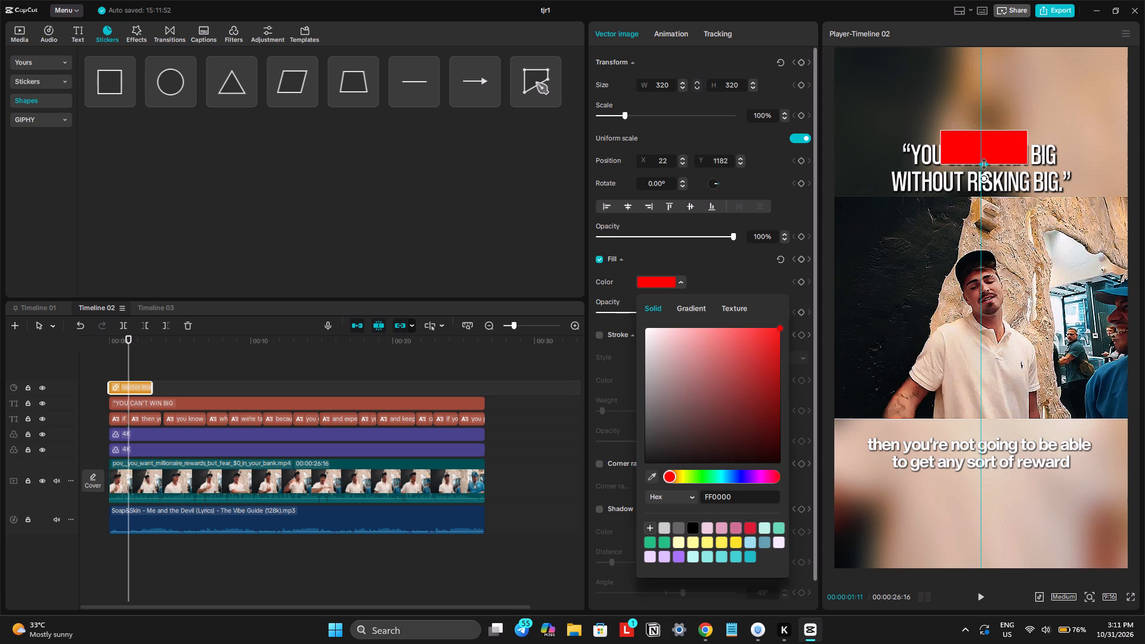
left_click_drag(985, 162, 985, 160)
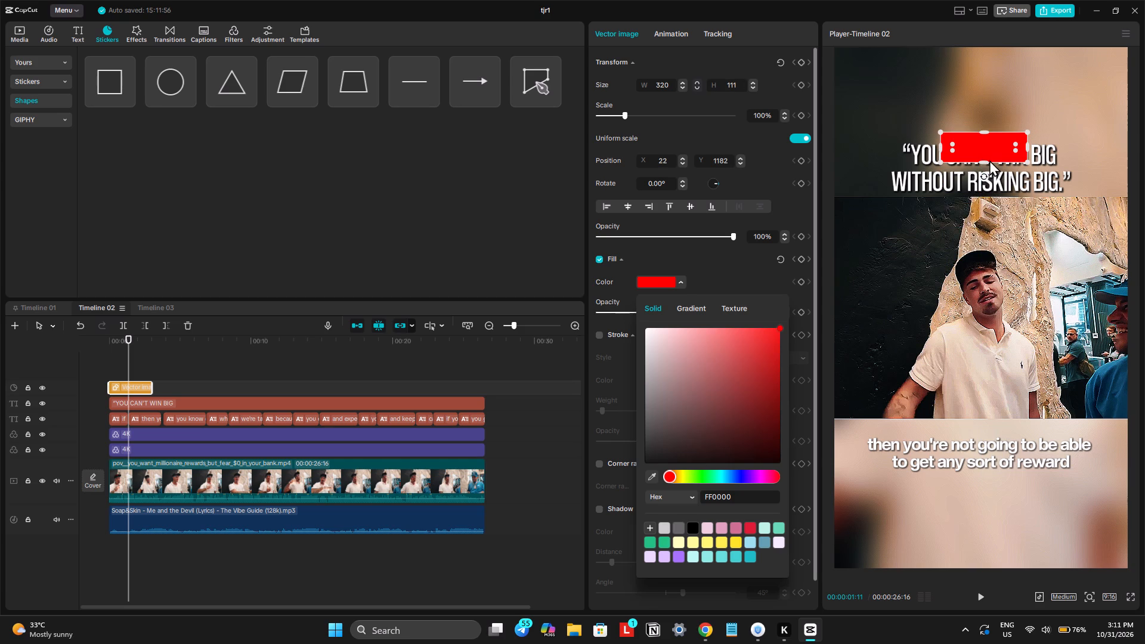
Extend the red shape's clip on the timeline so it ends together with the video.
left_click_drag(154, 388, 352, 388)
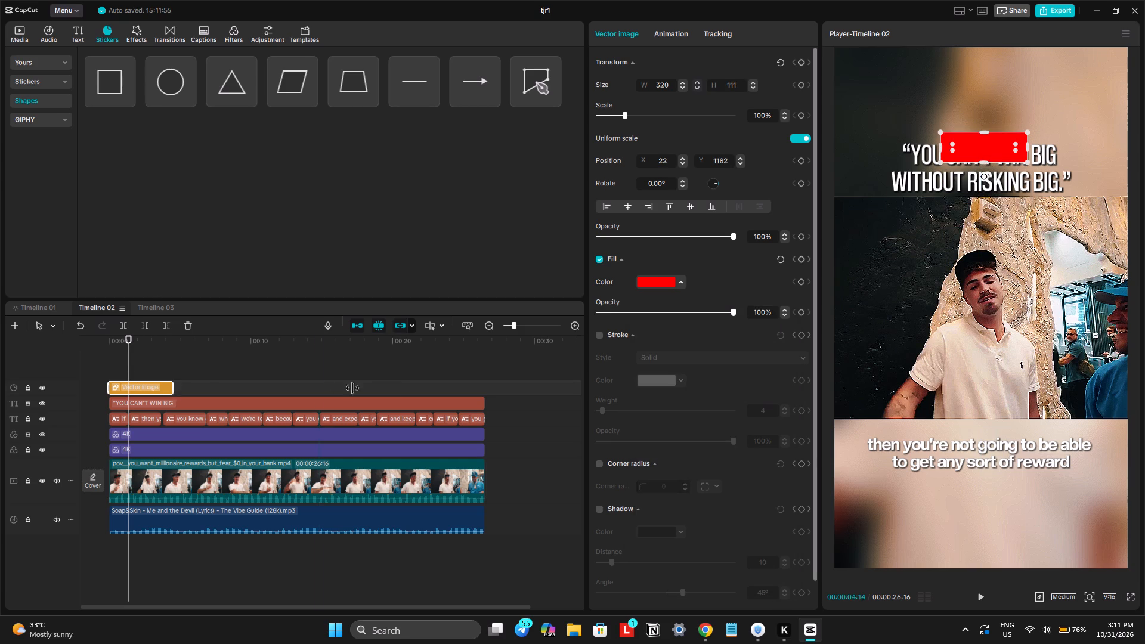
left_click_drag(352, 388, 482, 434)
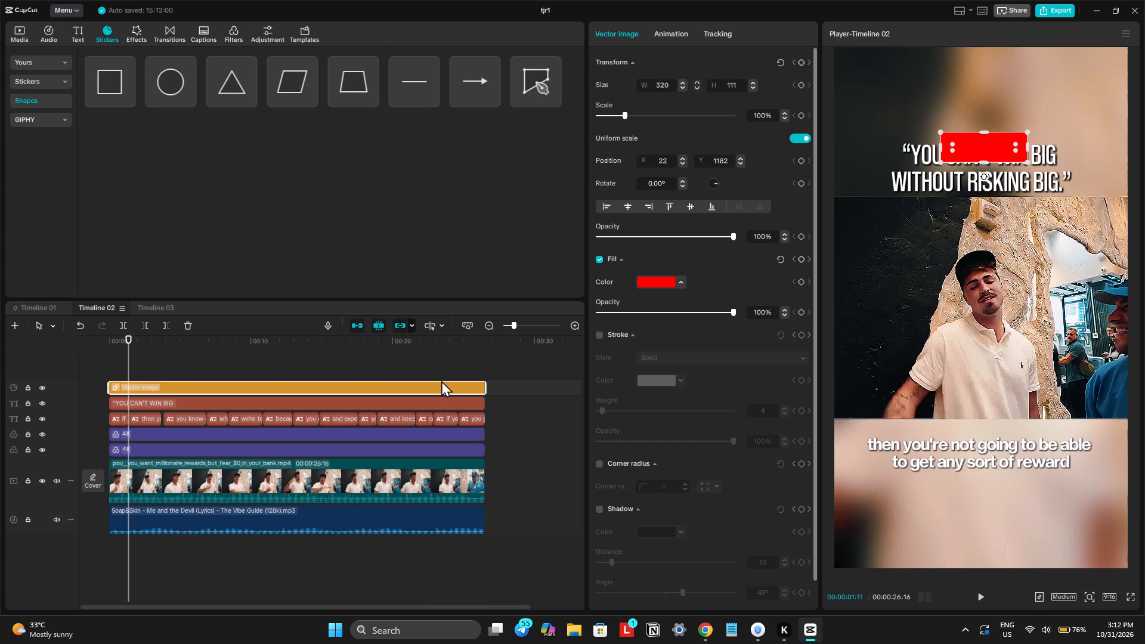
Widen the red rectangle to about 731 and position it over the hook text's first line, at about X 26, Y 1169.
left_click(429, 368)
left_click(428, 386)
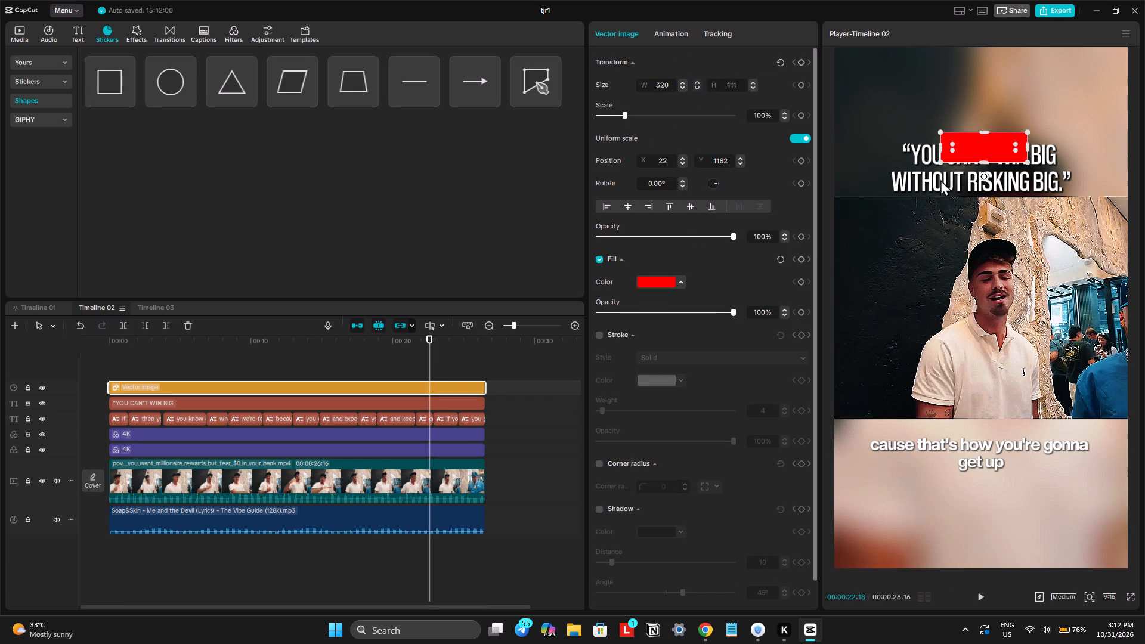
left_click_drag(939, 148, 892, 146)
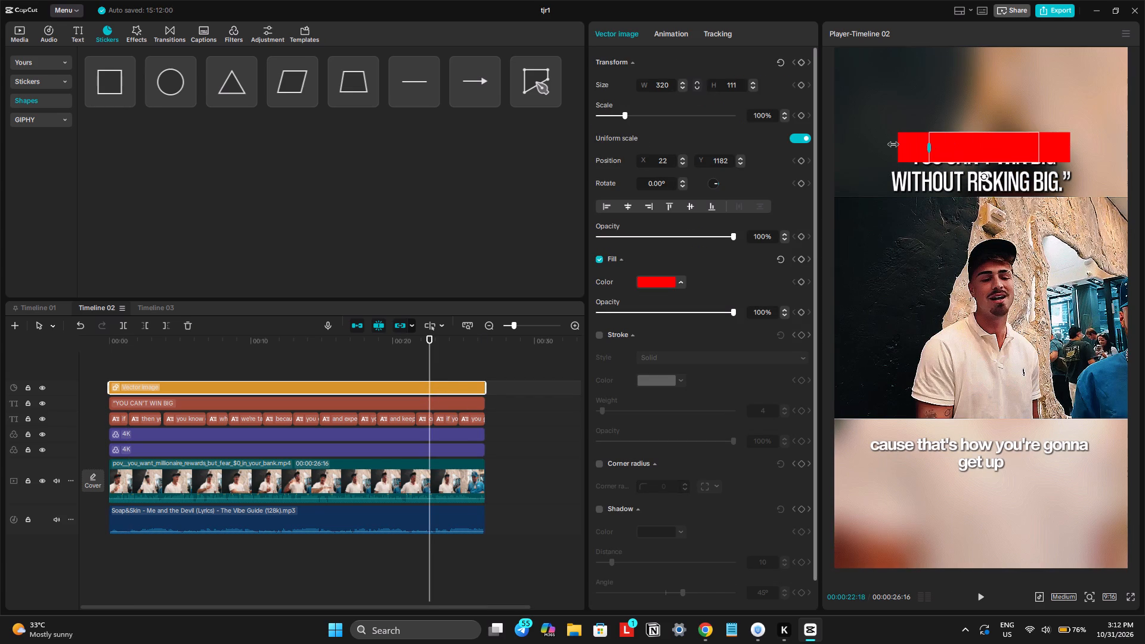
left_click_drag(892, 146, 884, 150)
left_click(947, 150)
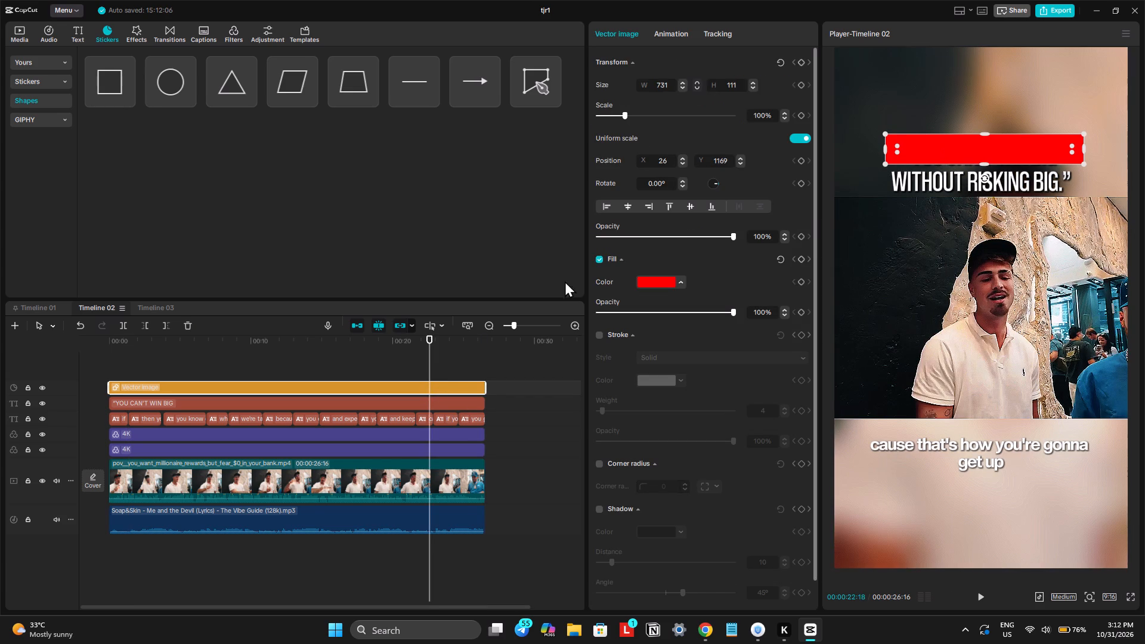
Place the red shape's clip beneath the hook text's clip in the timeline's layer order.
left_click_drag(248, 388, 245, 413)
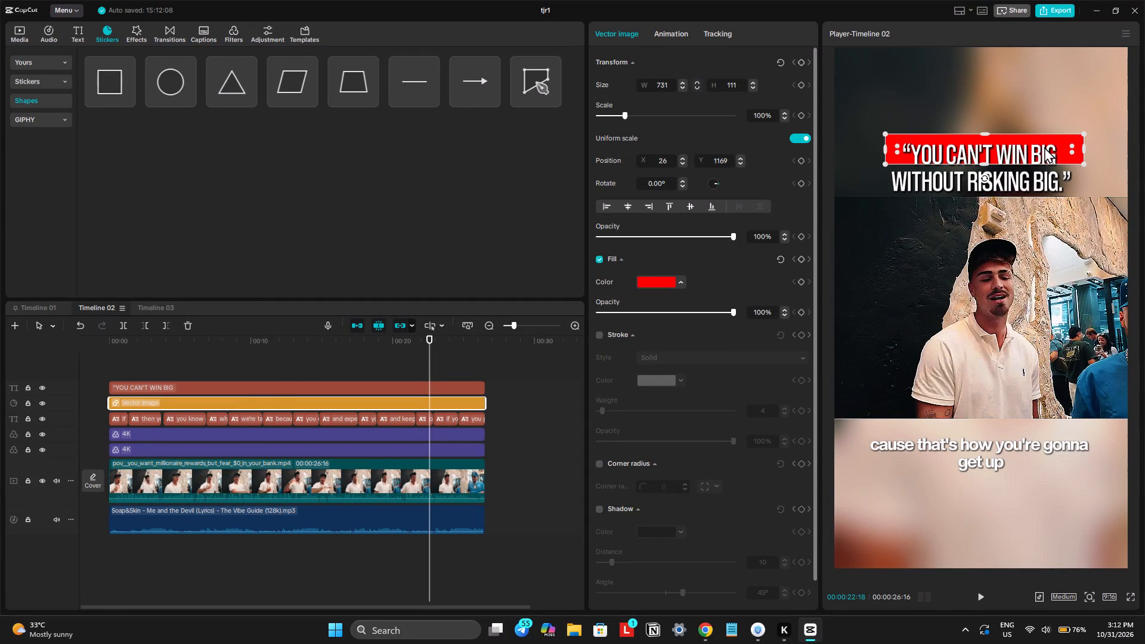
Resize the red rectangle to about 571 by 119 and center it behind the hook text's first line, at about X 0, Y 1142.
left_click_drag(1053, 143, 1047, 119)
left_click_drag(1081, 138, 1080, 138)
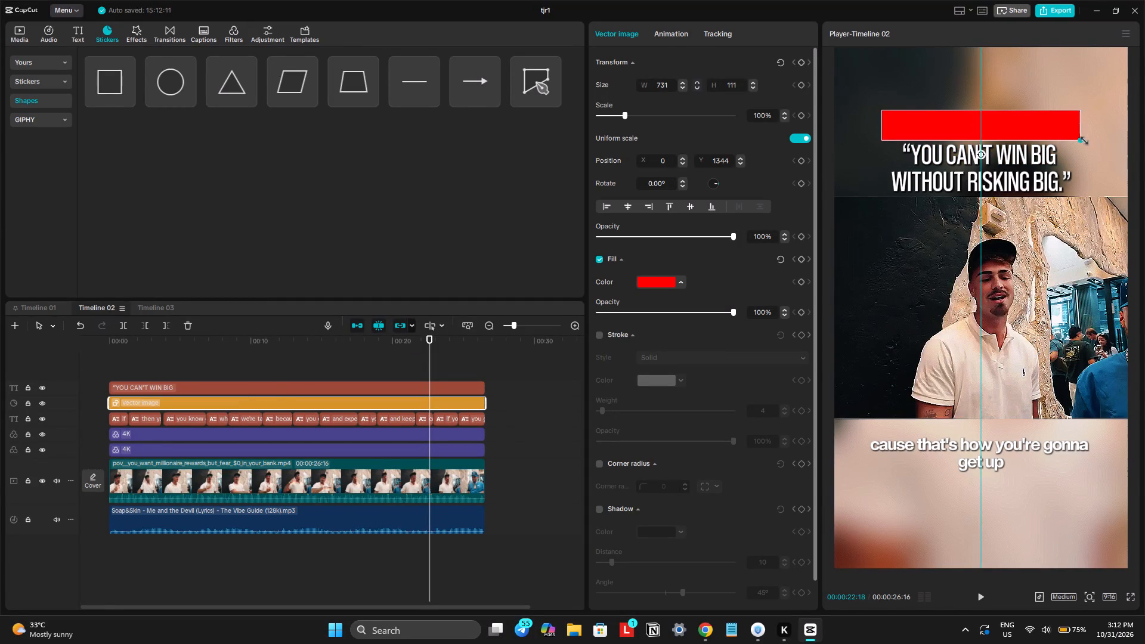
left_click_drag(1080, 138, 1057, 138)
left_click_drag(1032, 128, 1039, 156)
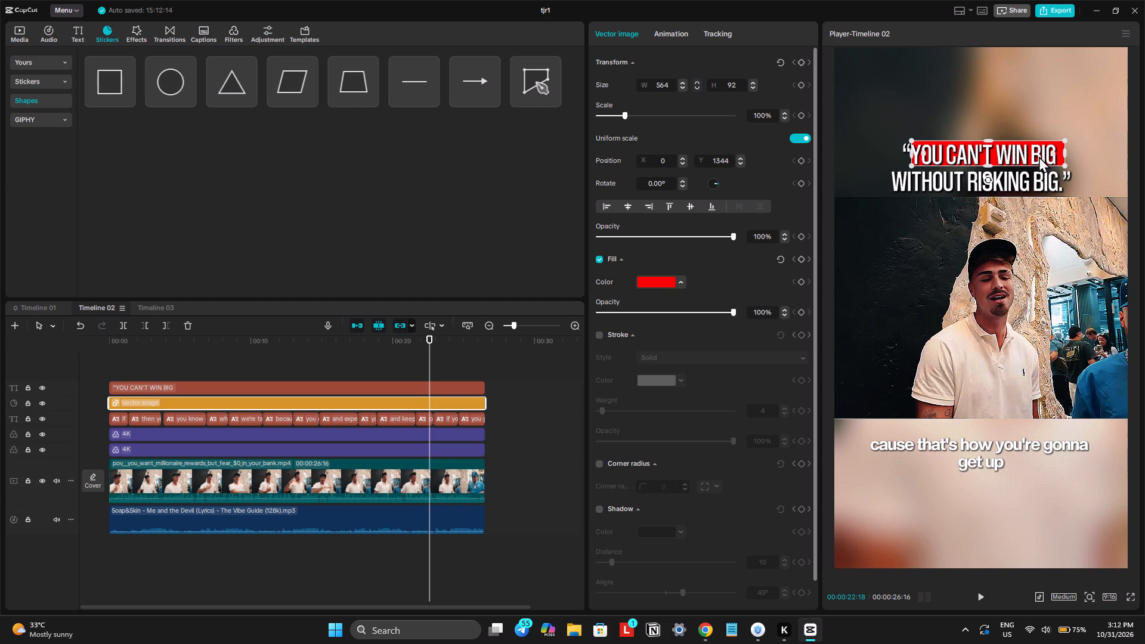
left_click_drag(1039, 156, 1033, 117)
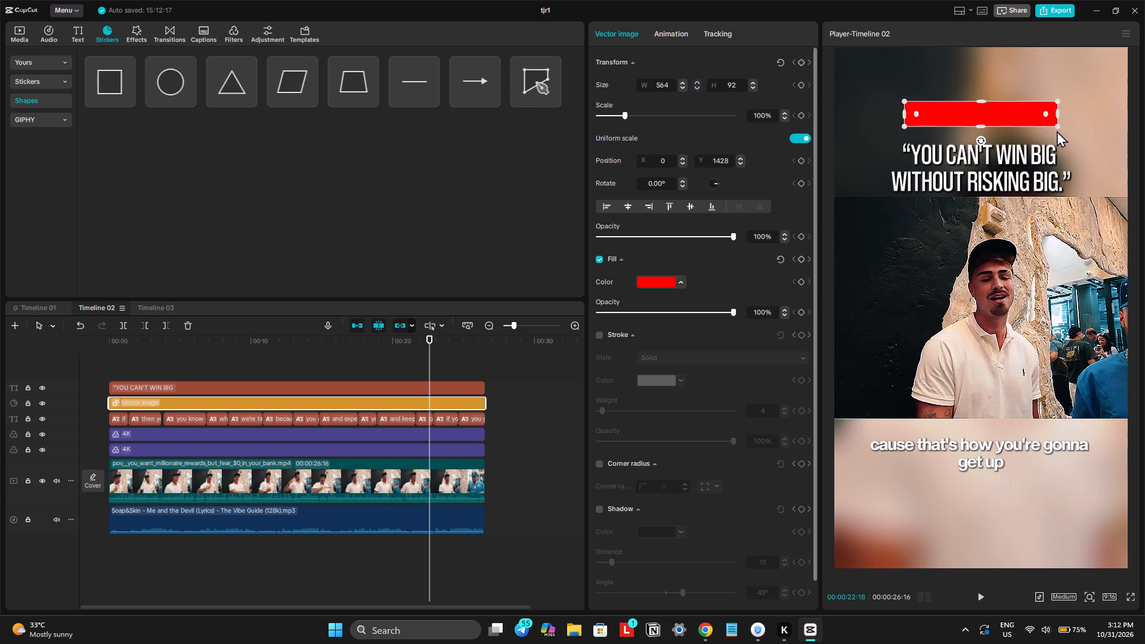
left_click_drag(1058, 128, 1060, 135)
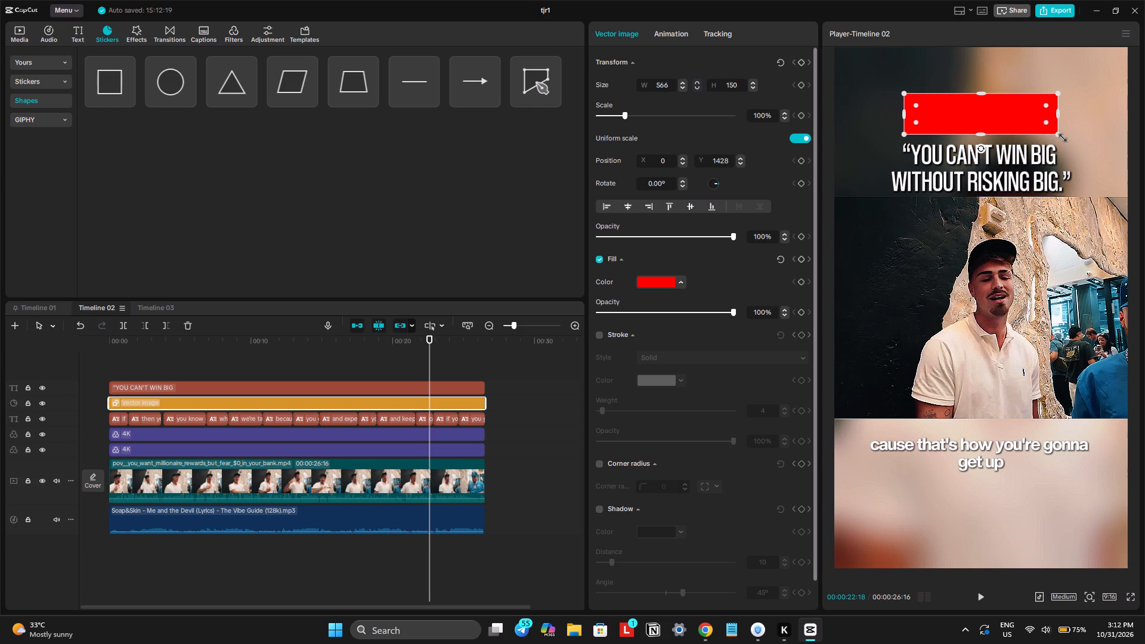
left_click_drag(1059, 135, 1058, 129)
left_click_drag(1008, 112, 1014, 146)
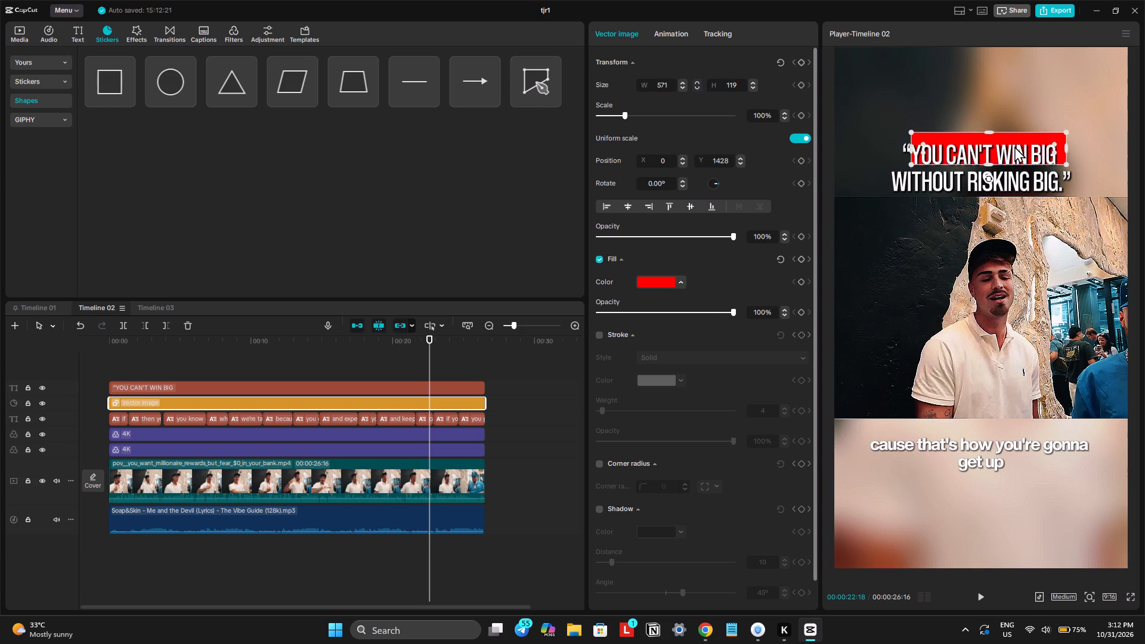
left_click_drag(1014, 146, 1012, 149)
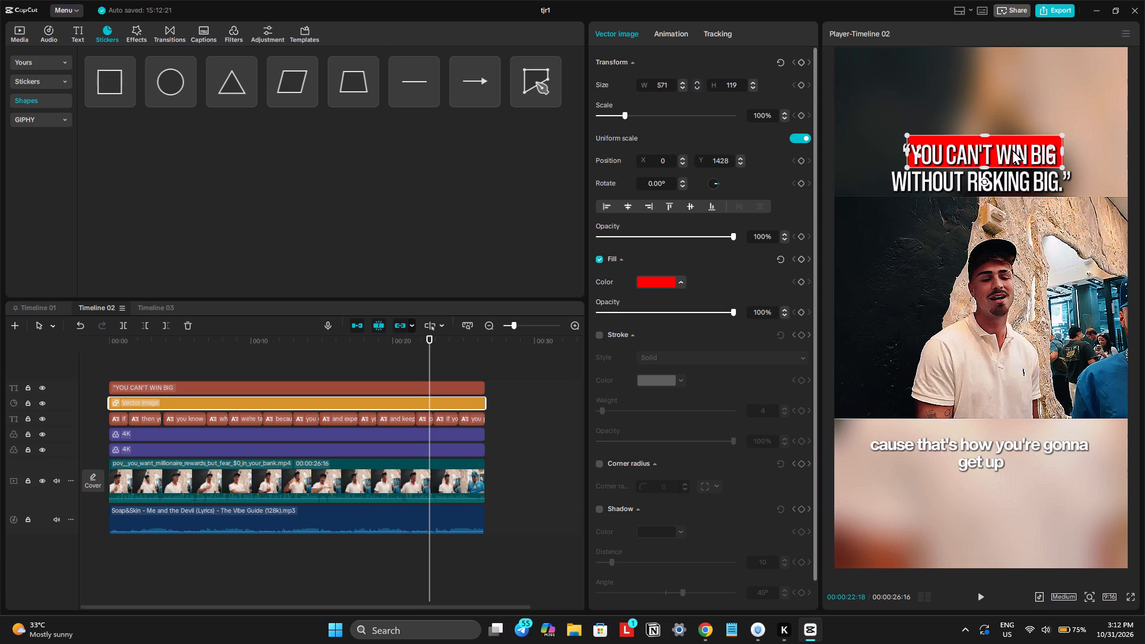
left_click_drag(1012, 149, 1011, 150)
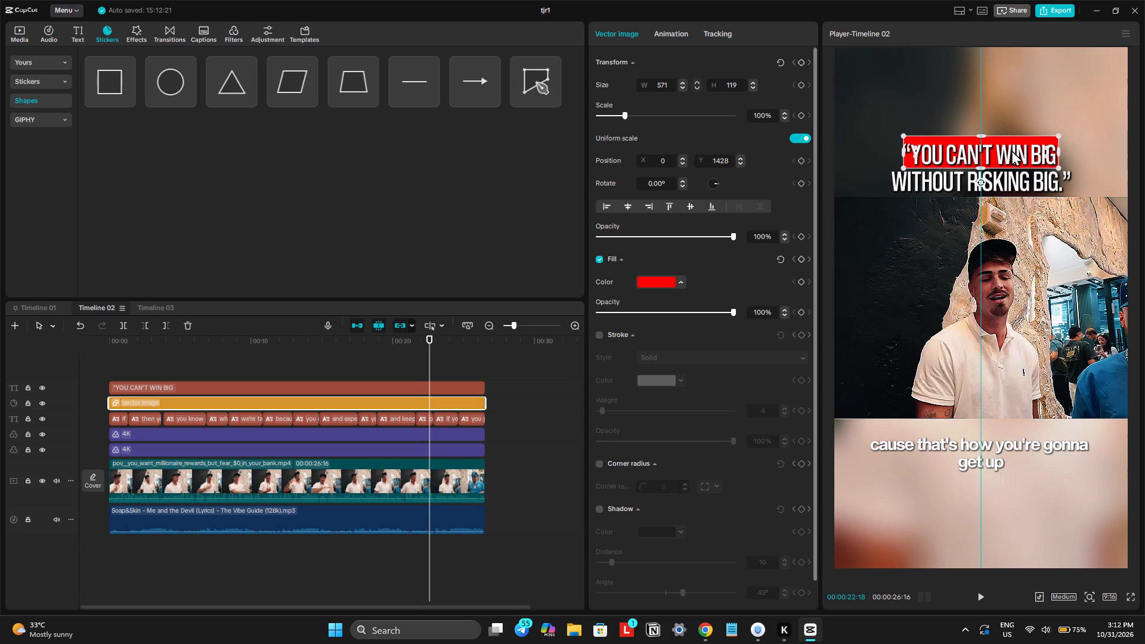
left_click_drag(1011, 150, 1010, 150)
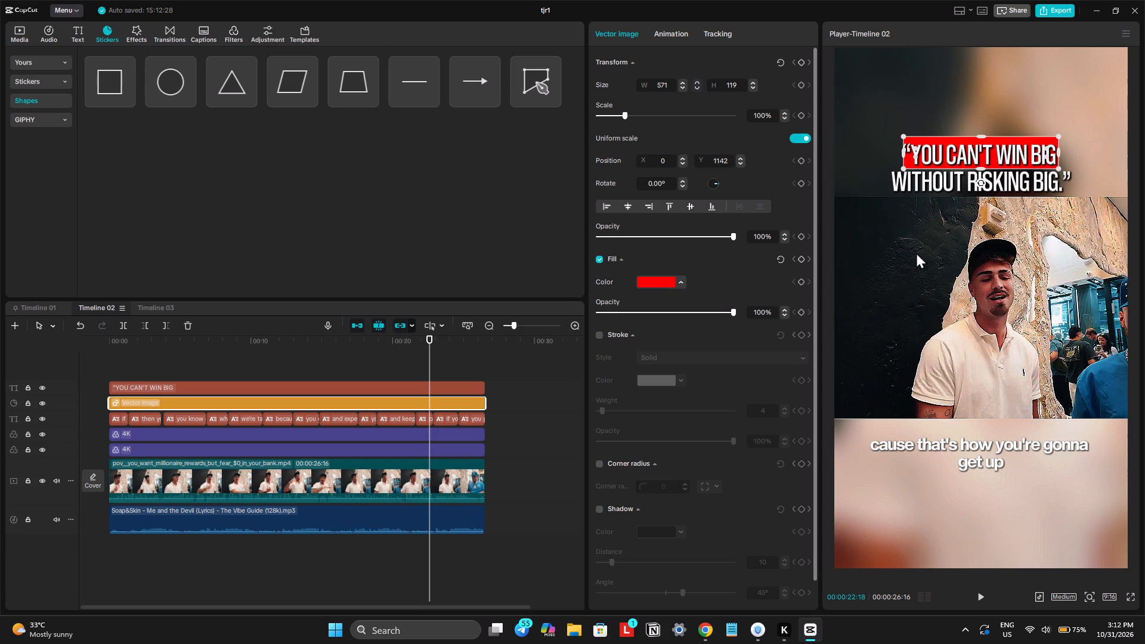
left_click(267, 366)
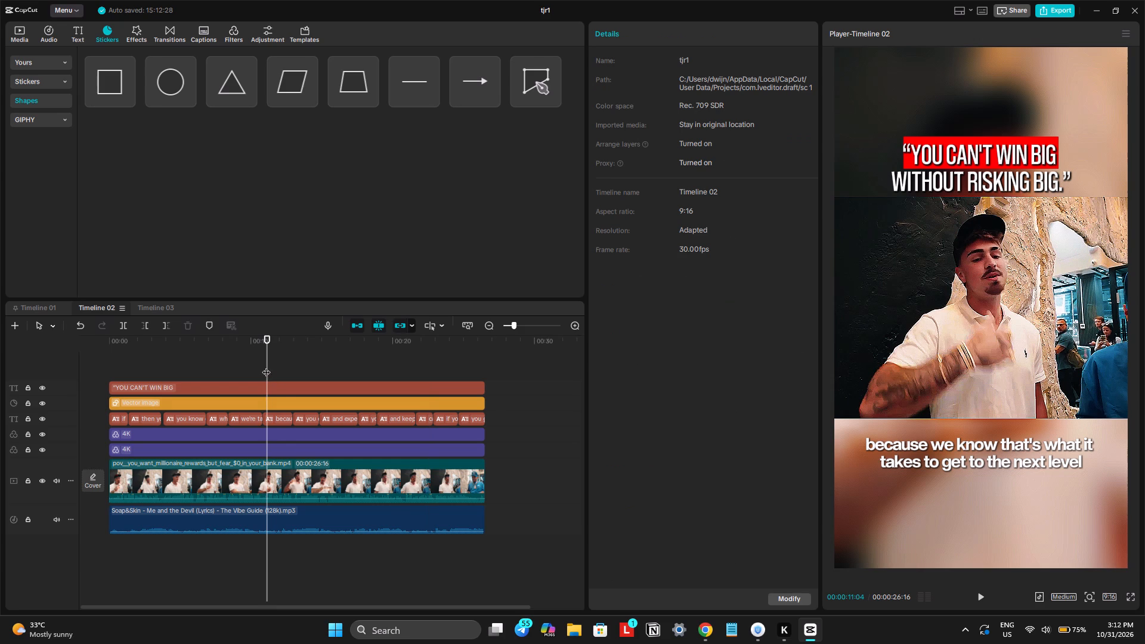
Enable the corner radius on the red rectangle and set it to 17.
left_click(208, 402)
left_click_drag(751, 272, 794, 252)
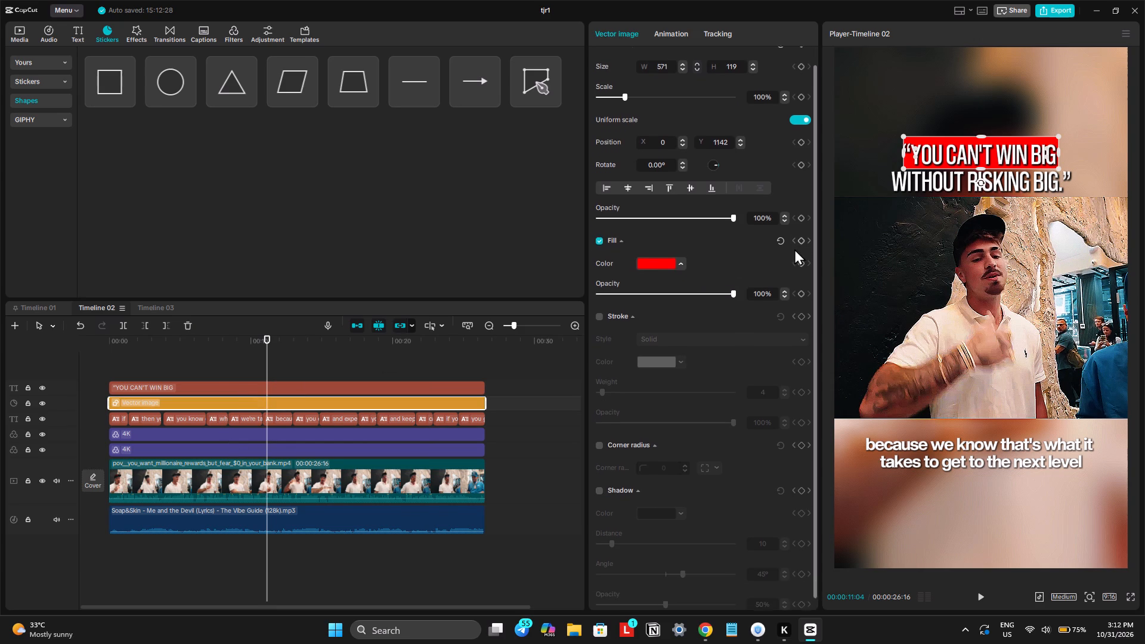
scroll(680, 348, "down", 4)
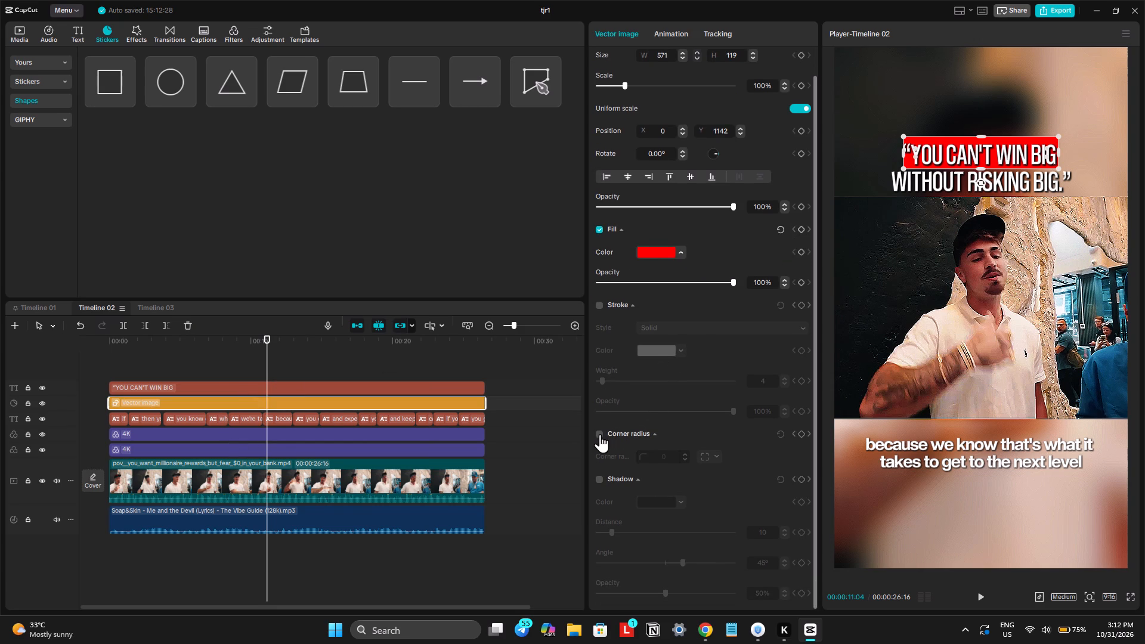
left_click(599, 434)
left_click(685, 454)
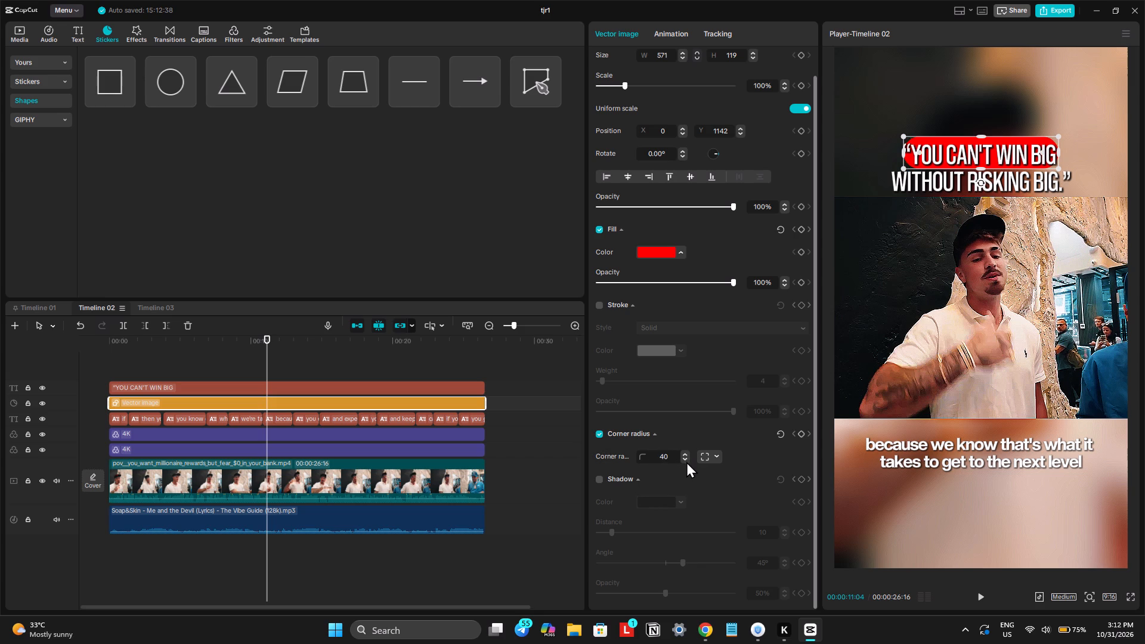
left_click(686, 462)
left_click(686, 462)
left_click(685, 460)
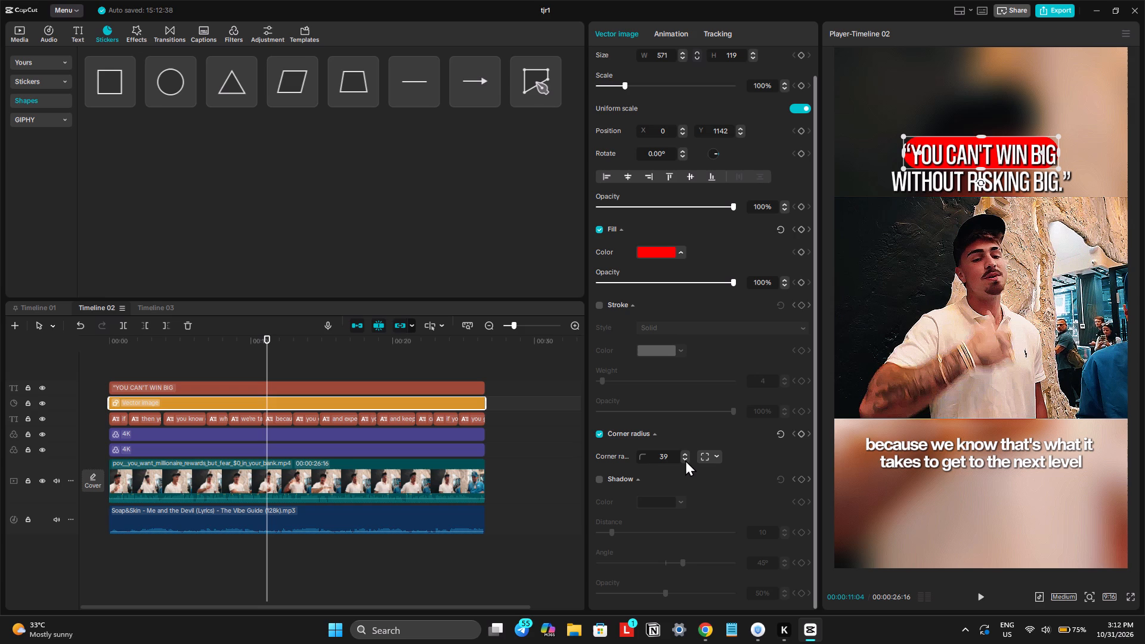
left_click(685, 460)
triple_click(685, 460)
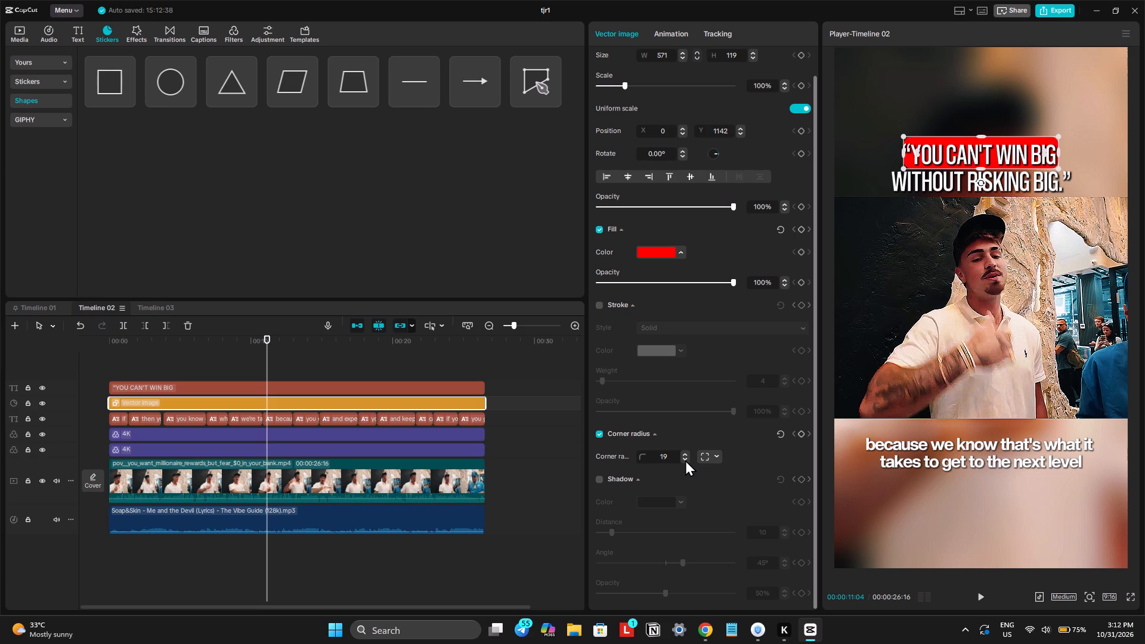
Reduce the red rectangle's height to about 94 and fit it behind the hook text's first line, at about X 0, Y 1125.
left_click(957, 143)
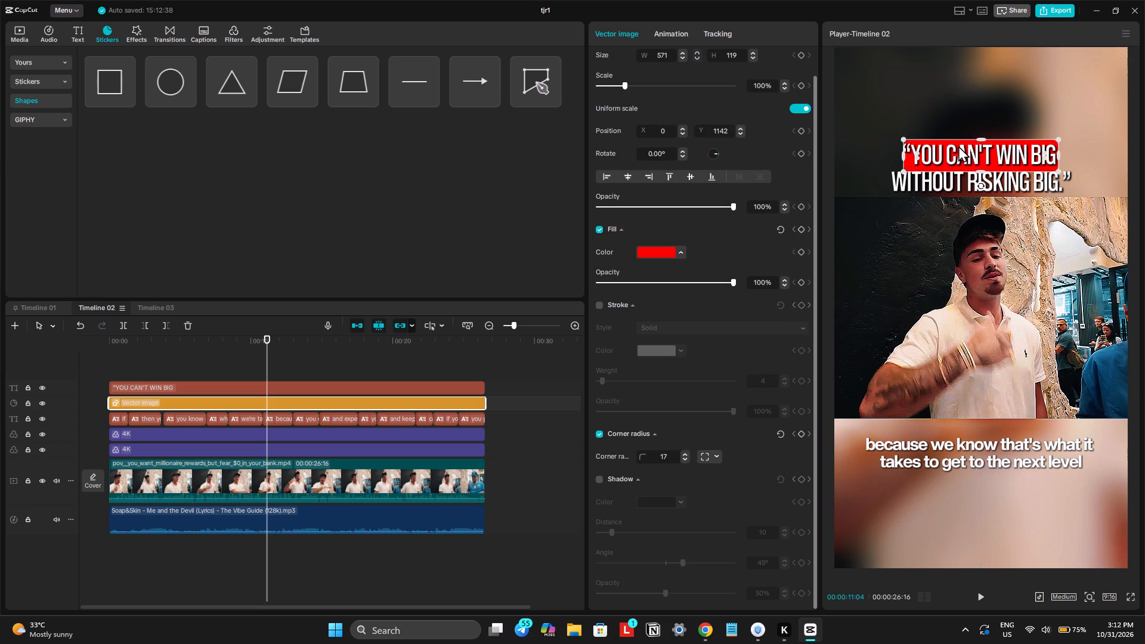
left_click(979, 169)
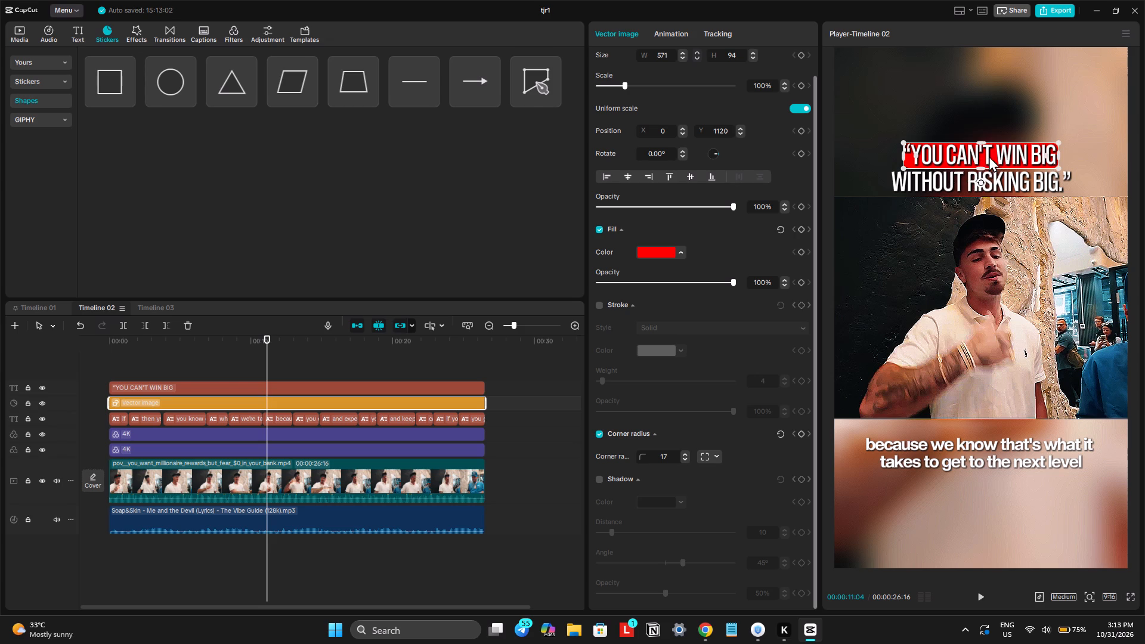
left_click(991, 160)
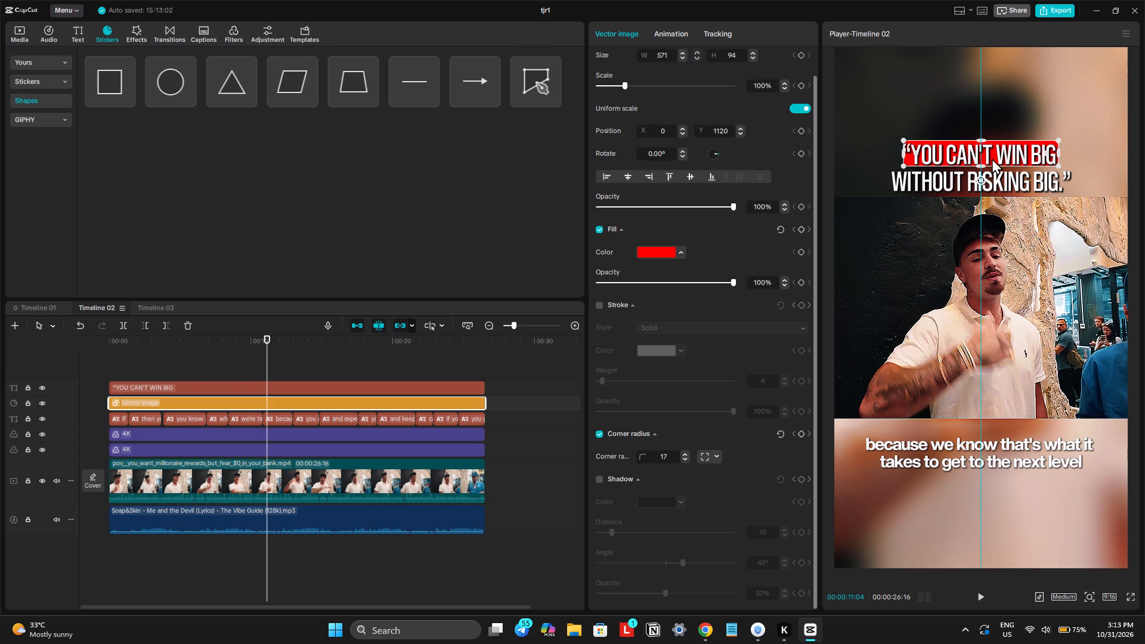
scroll(639, 502, "down", 1)
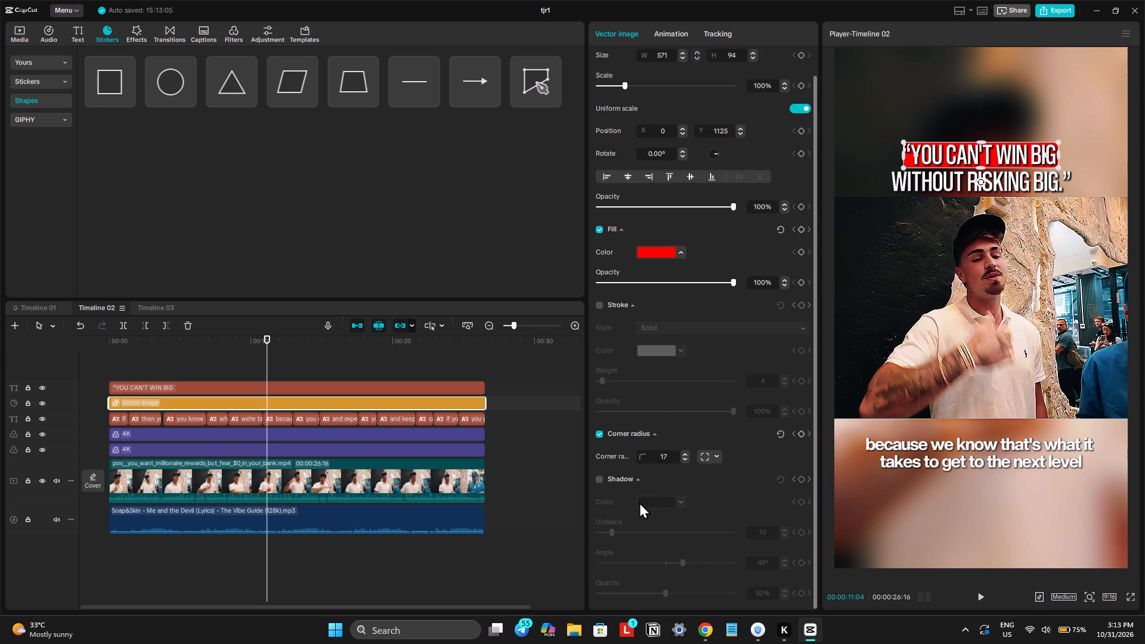
scroll(639, 502, "down", 2)
For the first caption, turn off applying changes to all main captions and give it the Random 3 caption animation.
left_click(361, 366)
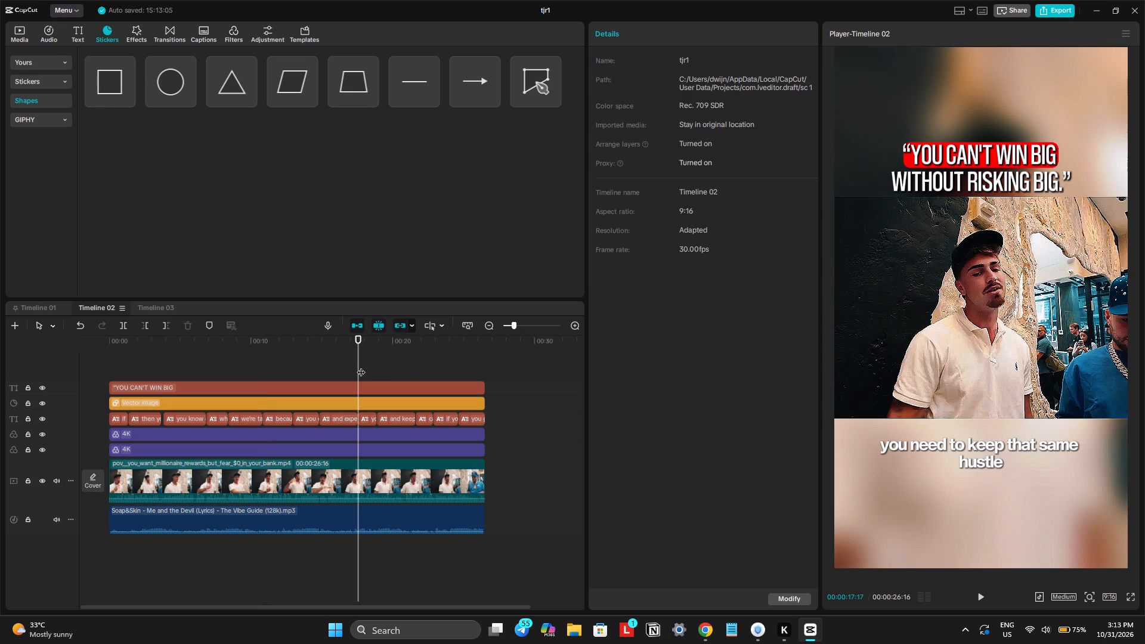
left_click(150, 353)
left_click_drag(146, 351, 51, 385)
key("space")
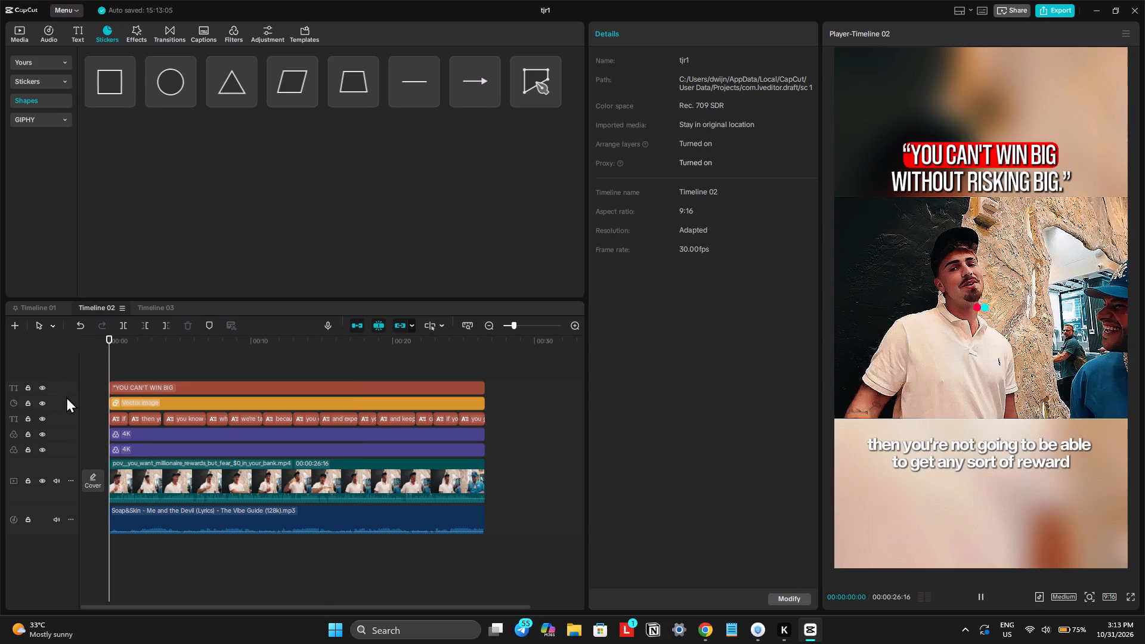
key("space")
left_click(112, 419)
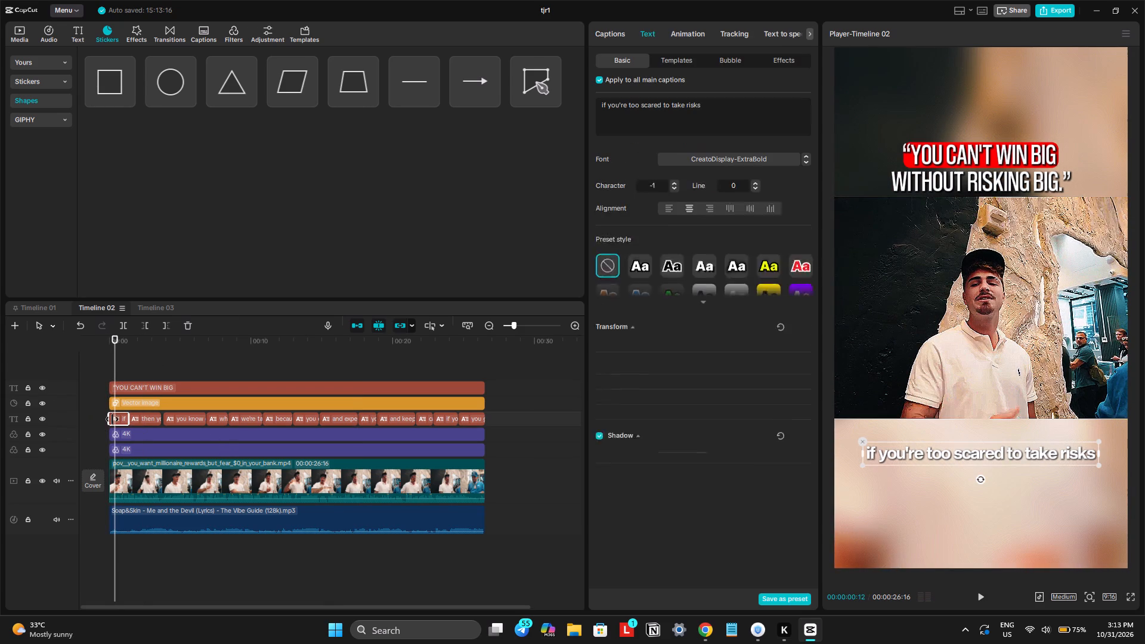
left_click(599, 76)
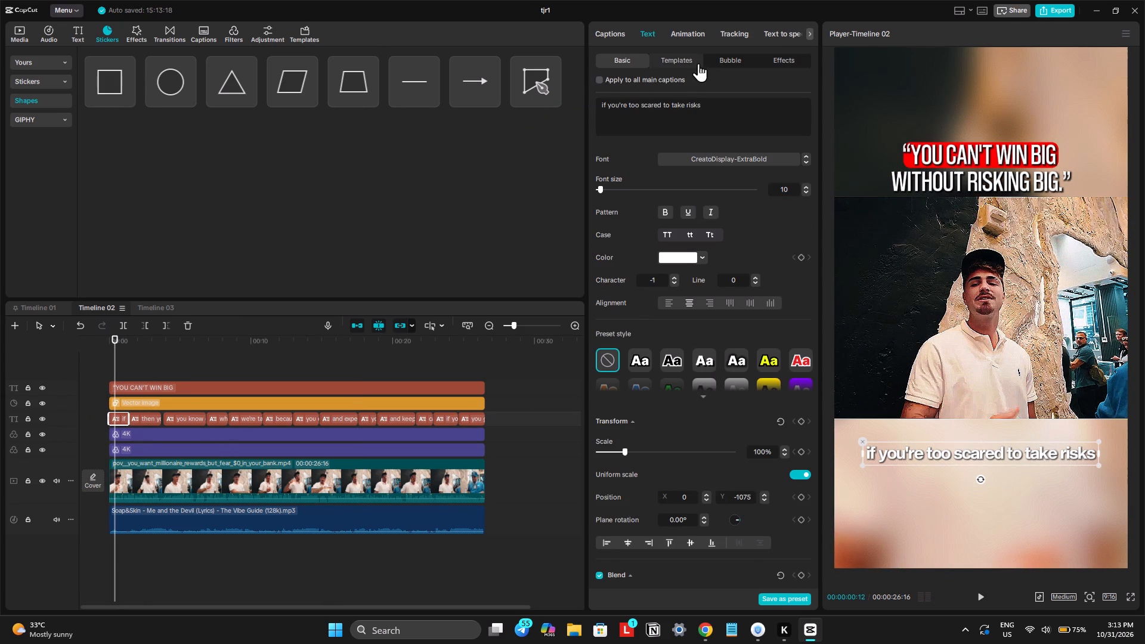
left_click(691, 27)
left_click(657, 143)
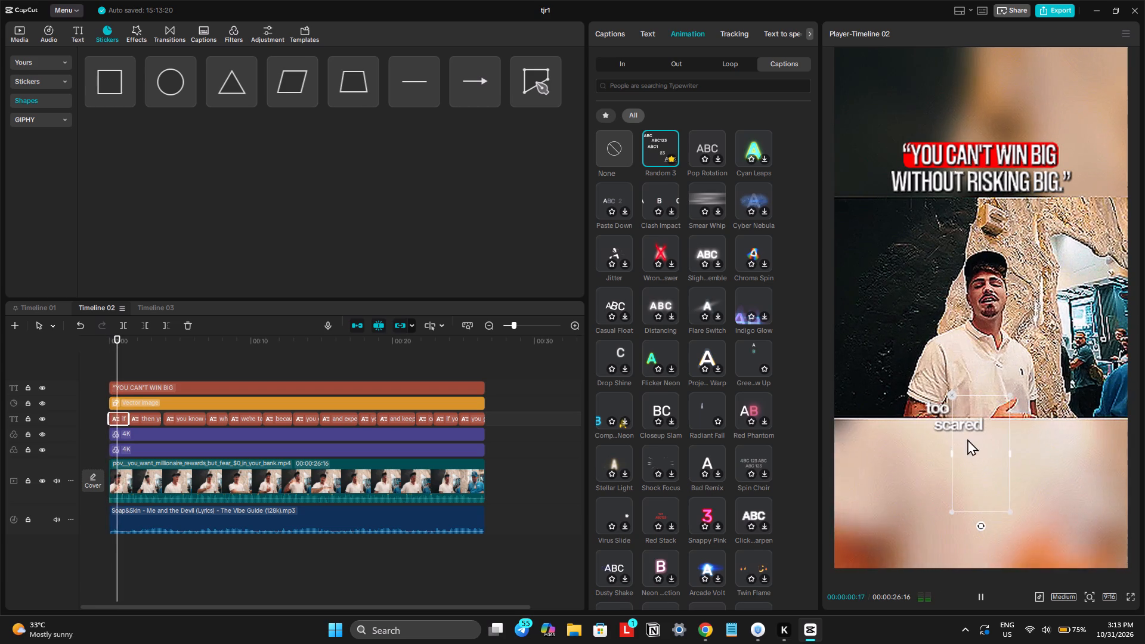
key("space")
Move the caption "if you're too scared to take risks" onto the dark wall beside the man, at about X -351, Y -425.
left_click_drag(965, 433, 951, 386)
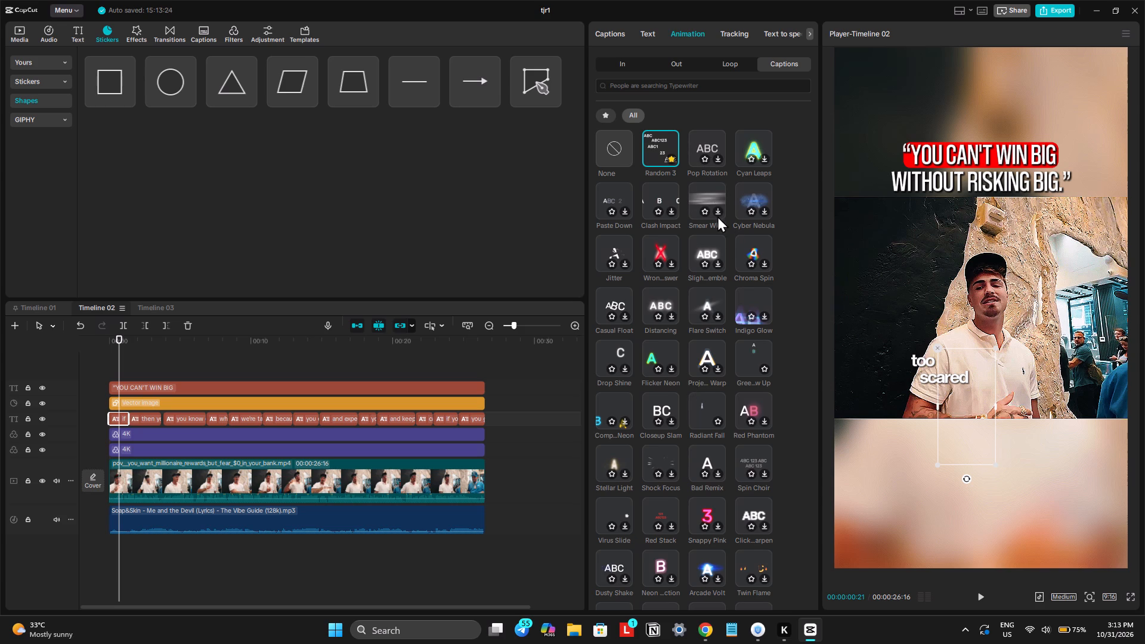
key("space")
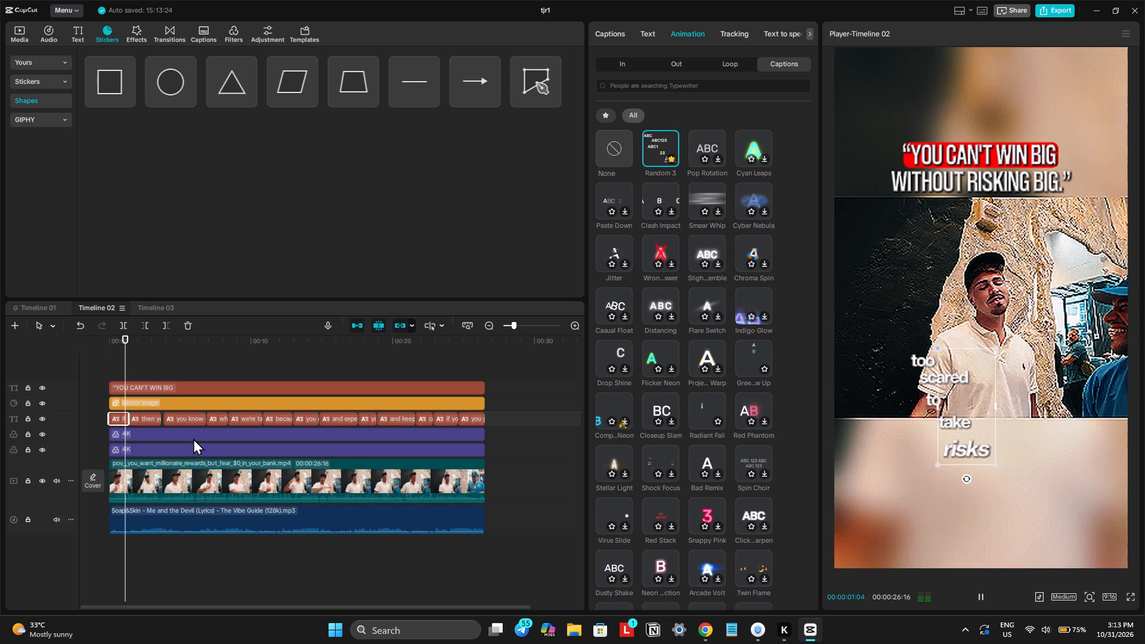
key("space")
left_click_drag(935, 392, 915, 348)
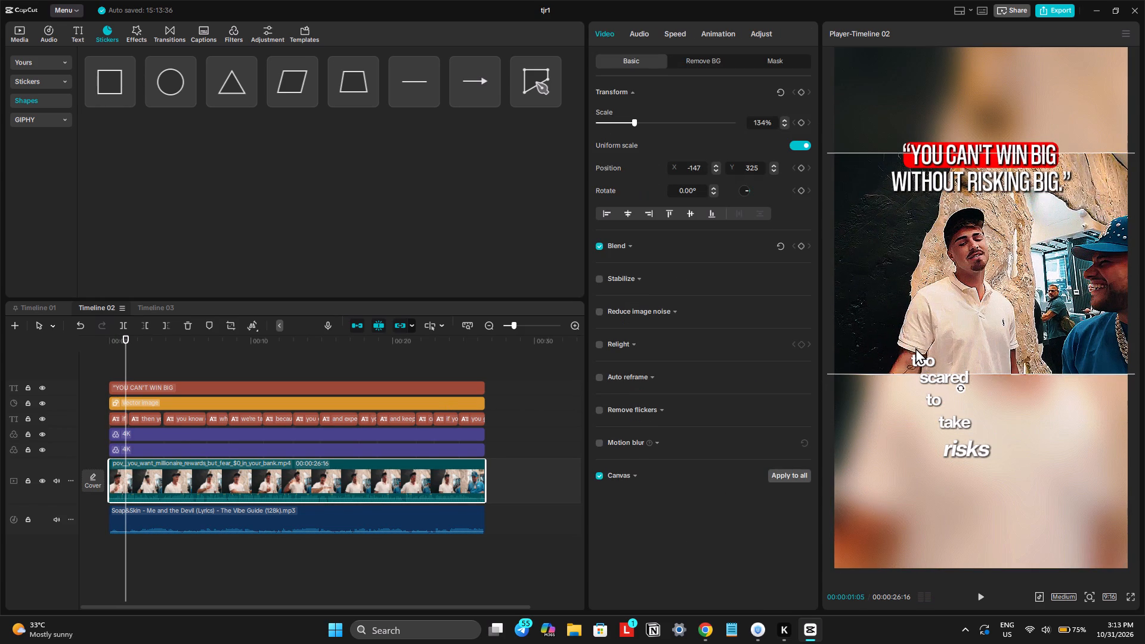
key("ctrl+z")
scroll(134, 431, "up", 3, "ctrl")
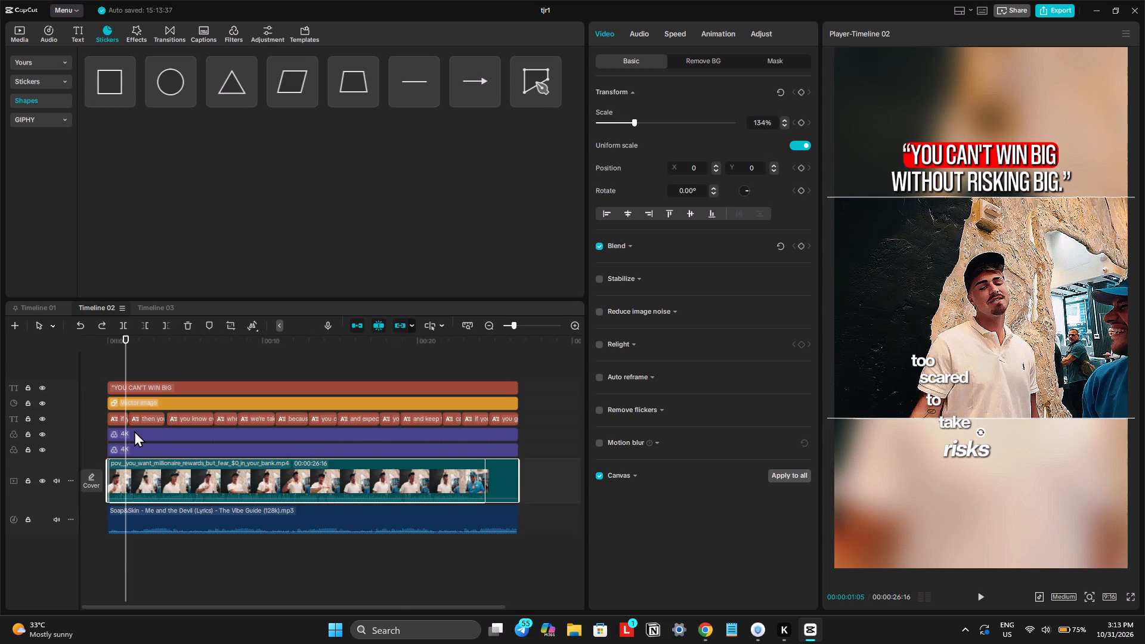
scroll(134, 431, "up", 14, "ctrl")
left_click(125, 417)
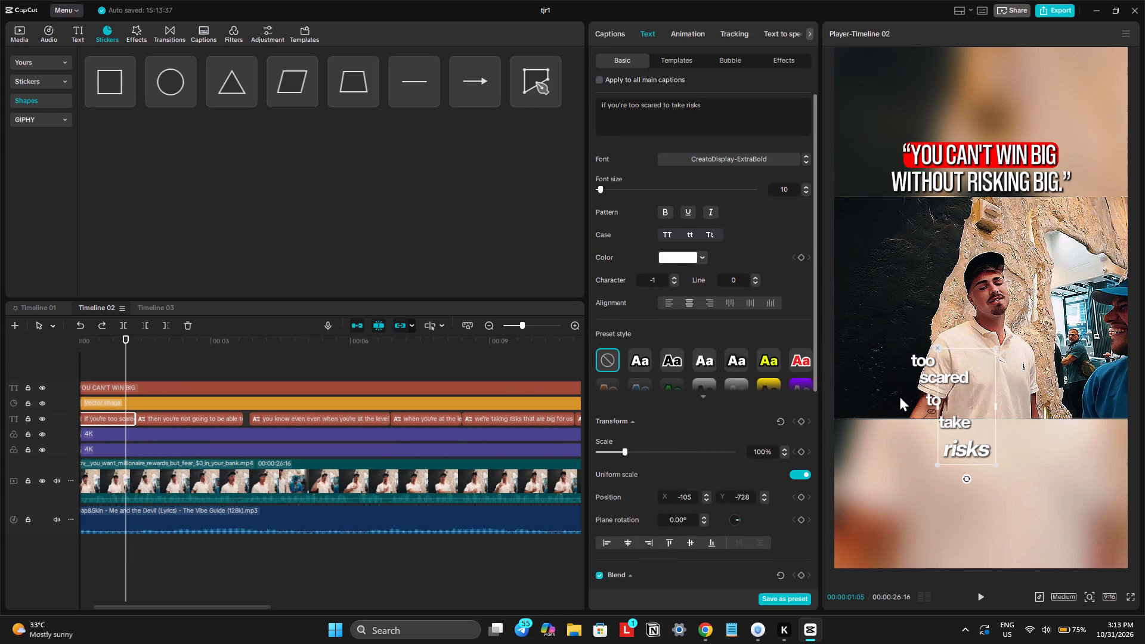
left_click_drag(932, 397, 925, 366)
key("ctrl+z")
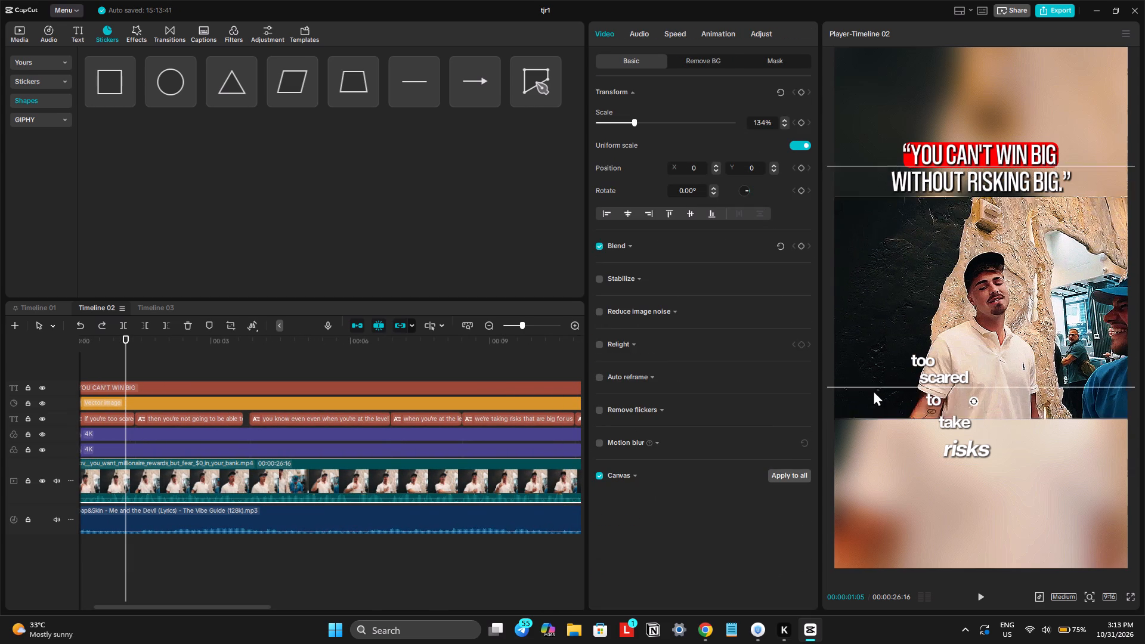
left_click(119, 417)
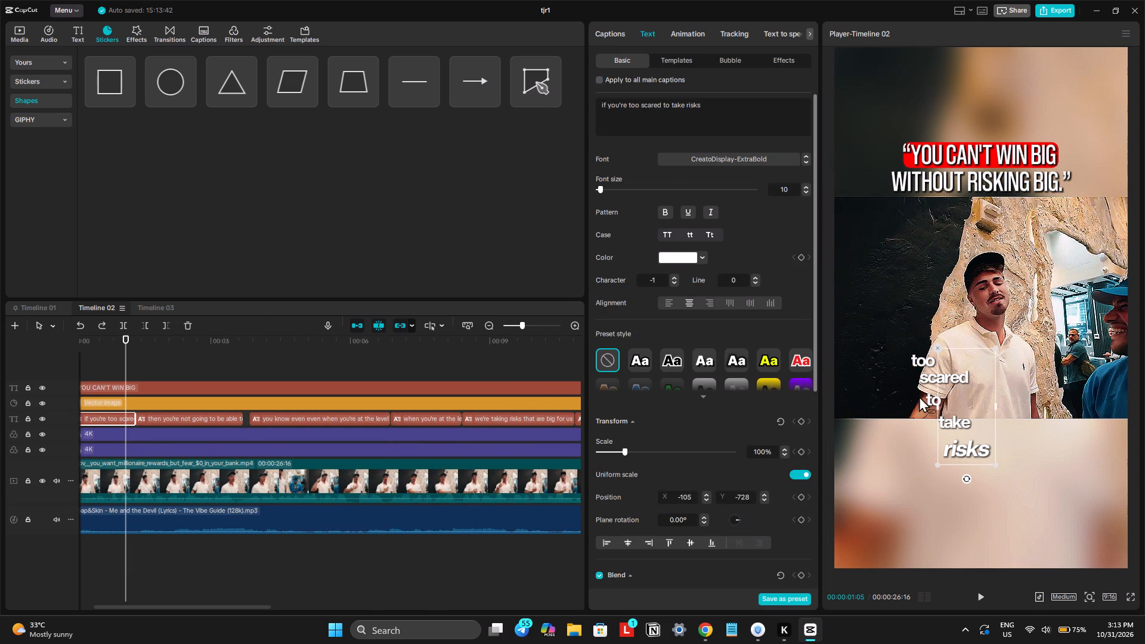
left_click_drag(944, 402, 912, 347)
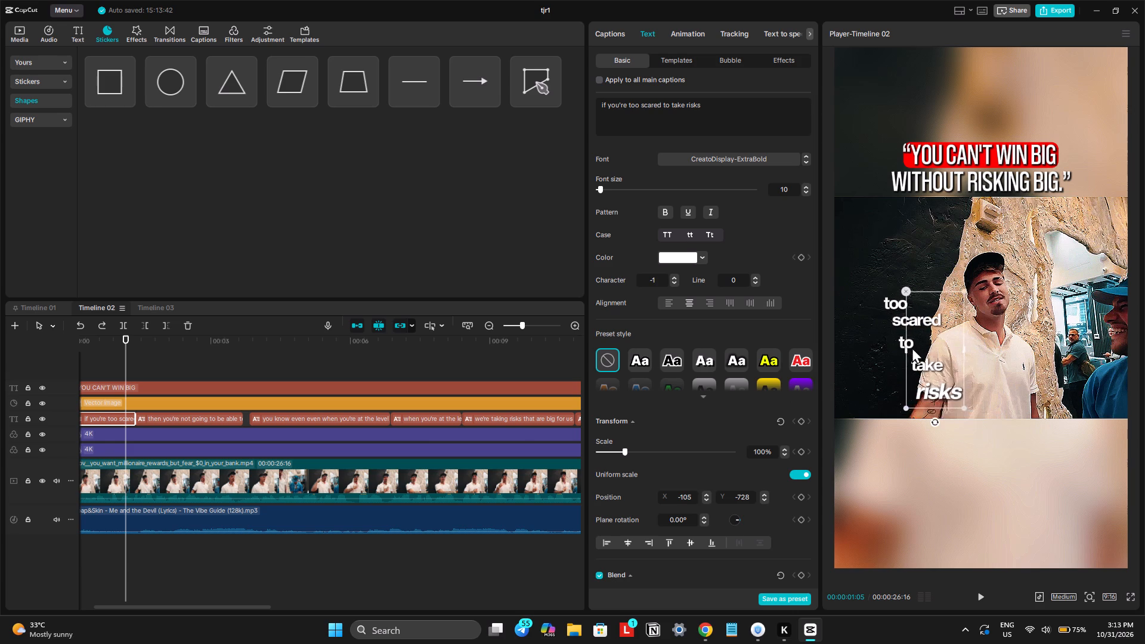
left_click_drag(912, 347, 911, 361)
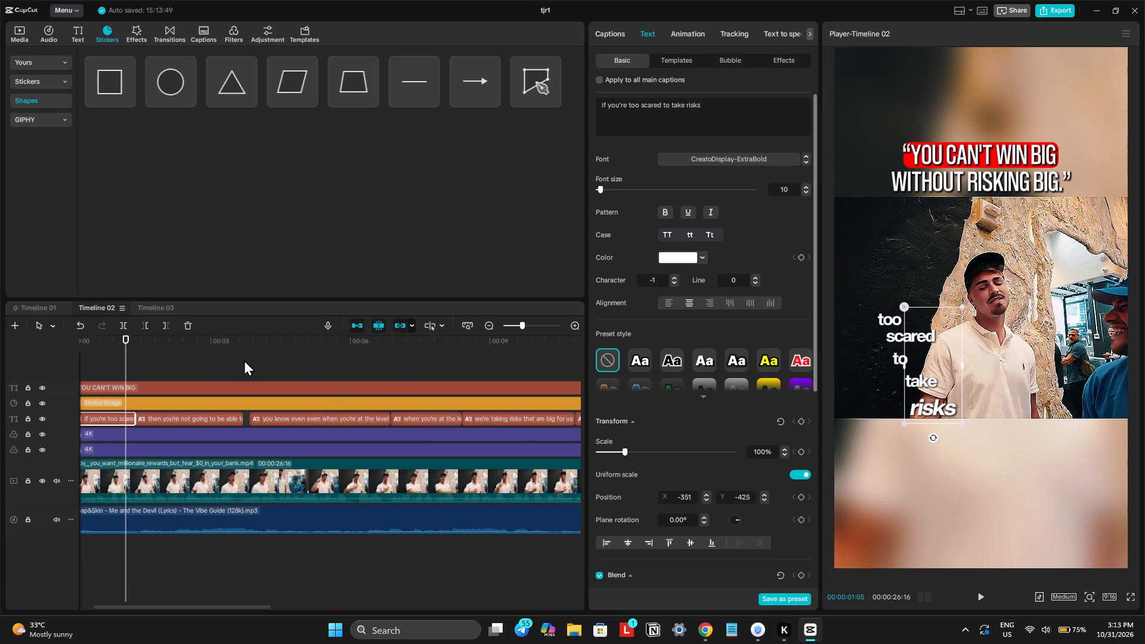
Play back the first caption and its change to the second to check the animation and placement.
left_click(109, 349)
key("space")
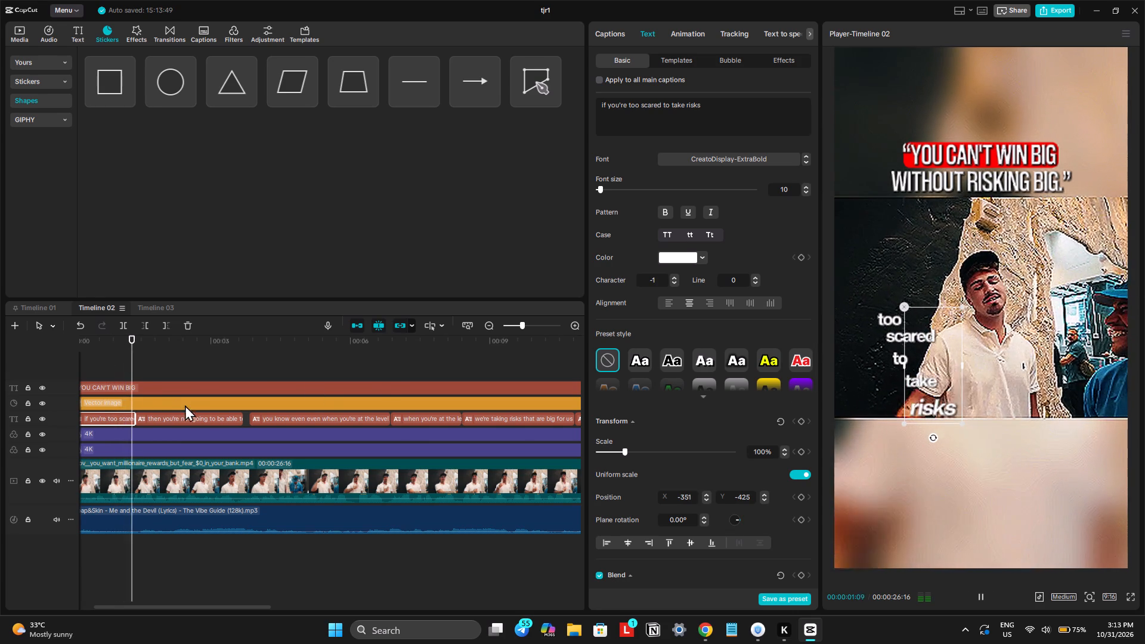
key("space")
scroll(152, 369, "up", 1, "ctrl")
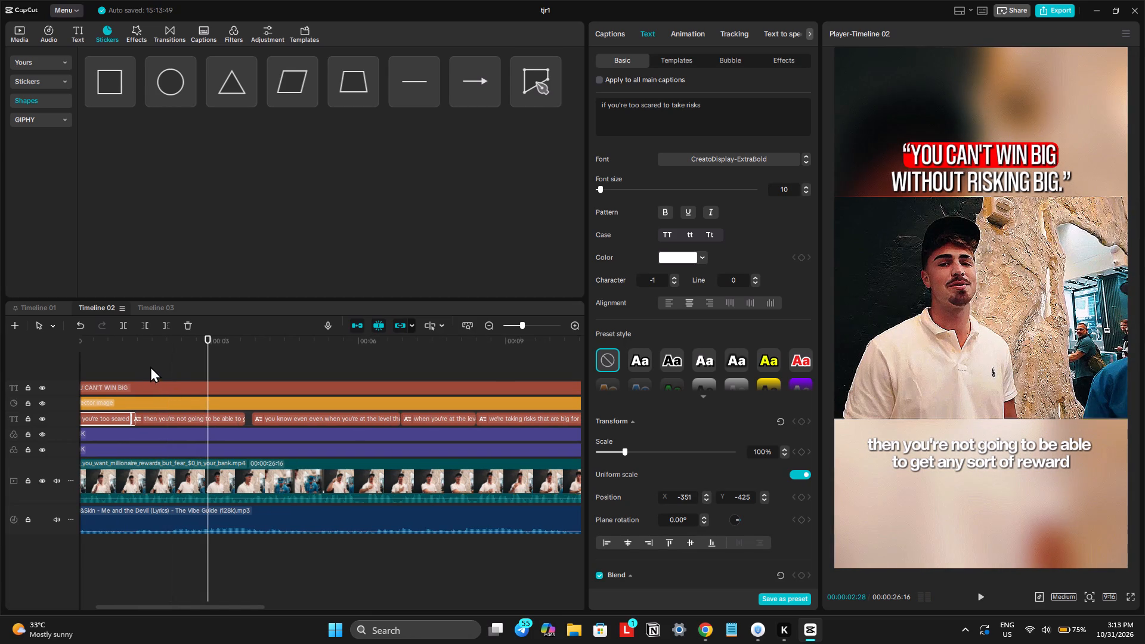
double_click(148, 364, "ctrl")
left_click_drag(148, 364, 139, 366)
key("space")
key("space")
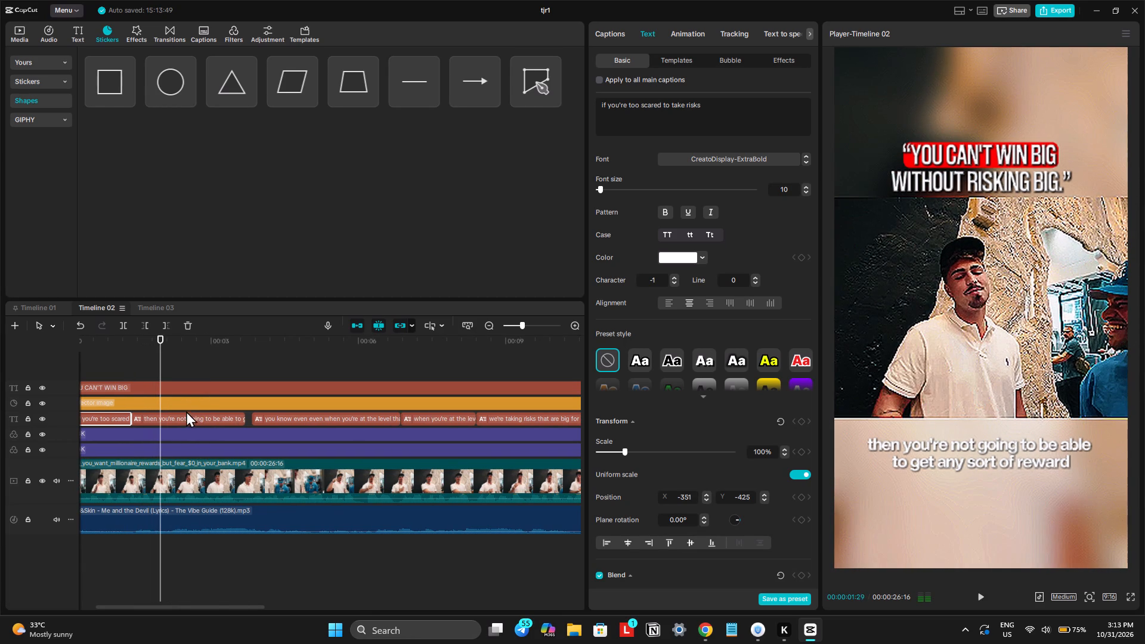
Give the second caption, "then you're not going to be able to get any sort of reward", the Flip On caption animation.
left_click(180, 419)
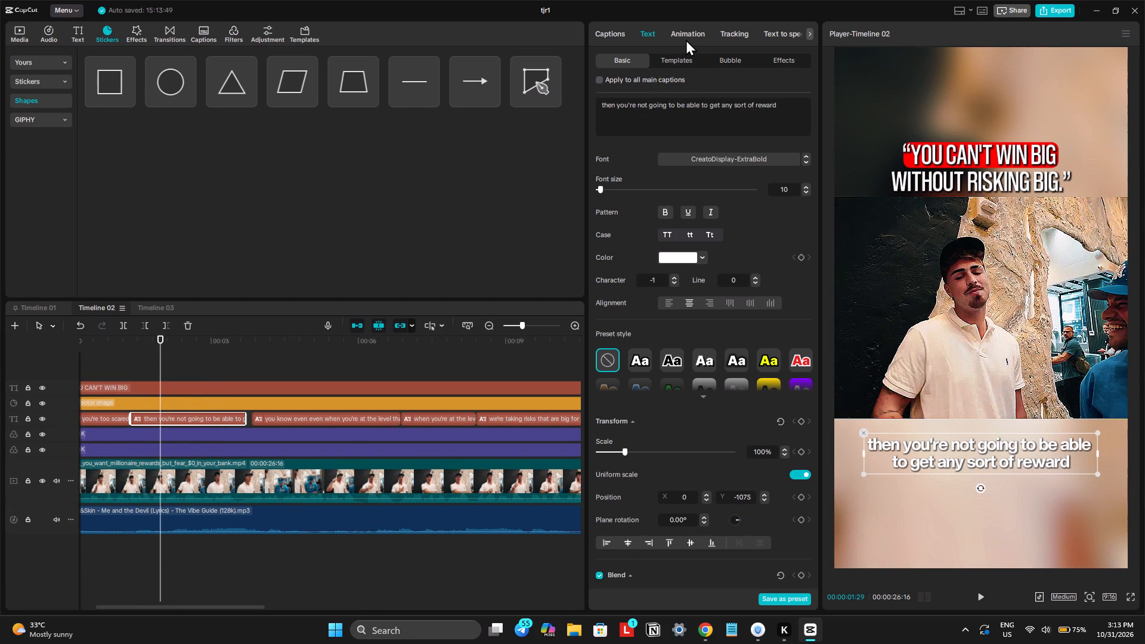
left_click(676, 32)
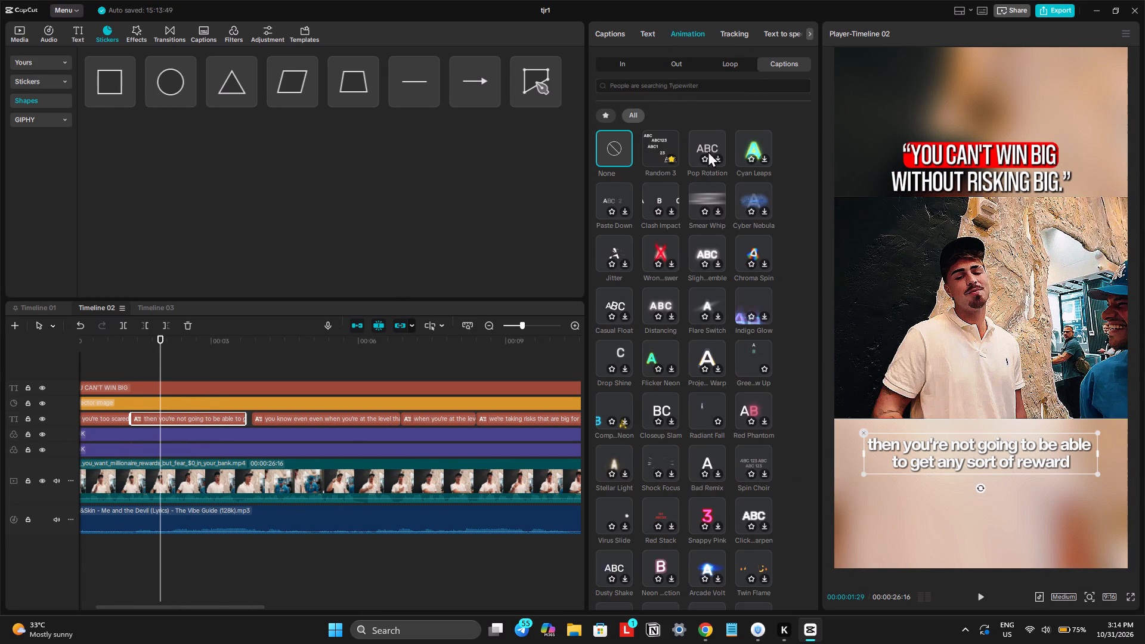
scroll(709, 362, "down", 20)
scroll(709, 362, "down", 20)
scroll(709, 362, "down", 3)
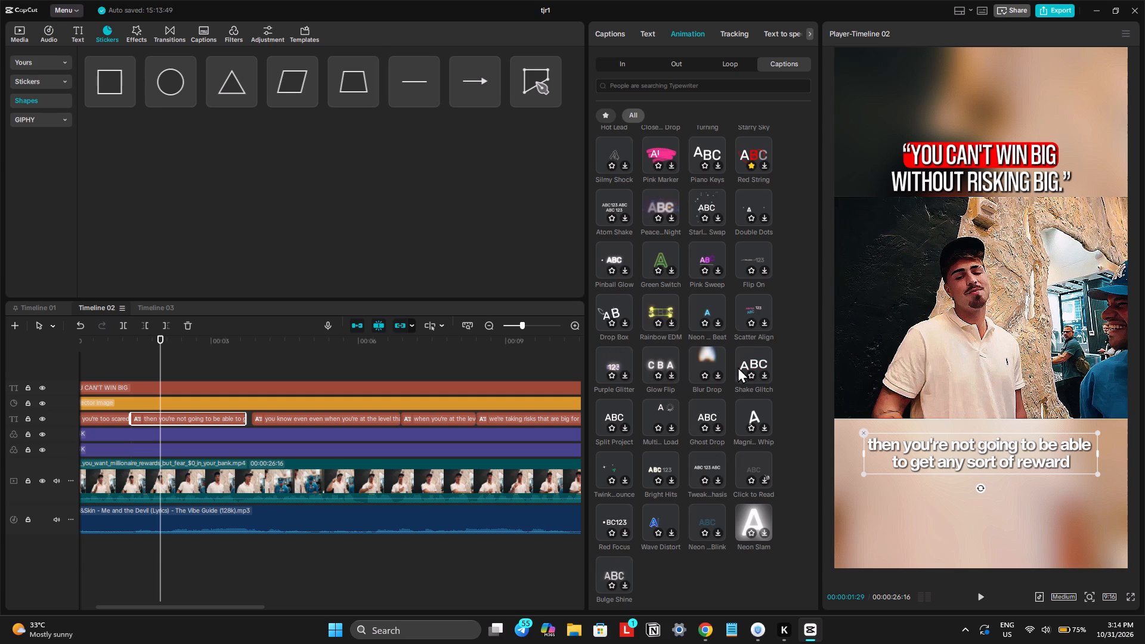
scroll(726, 316, "up", 1)
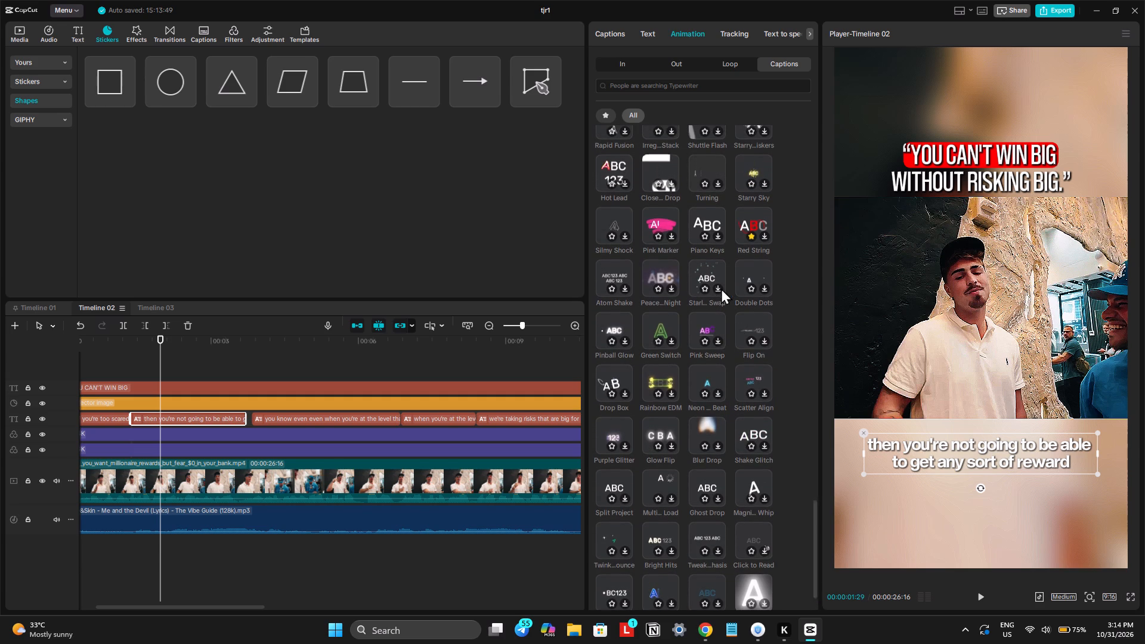
left_click(762, 326)
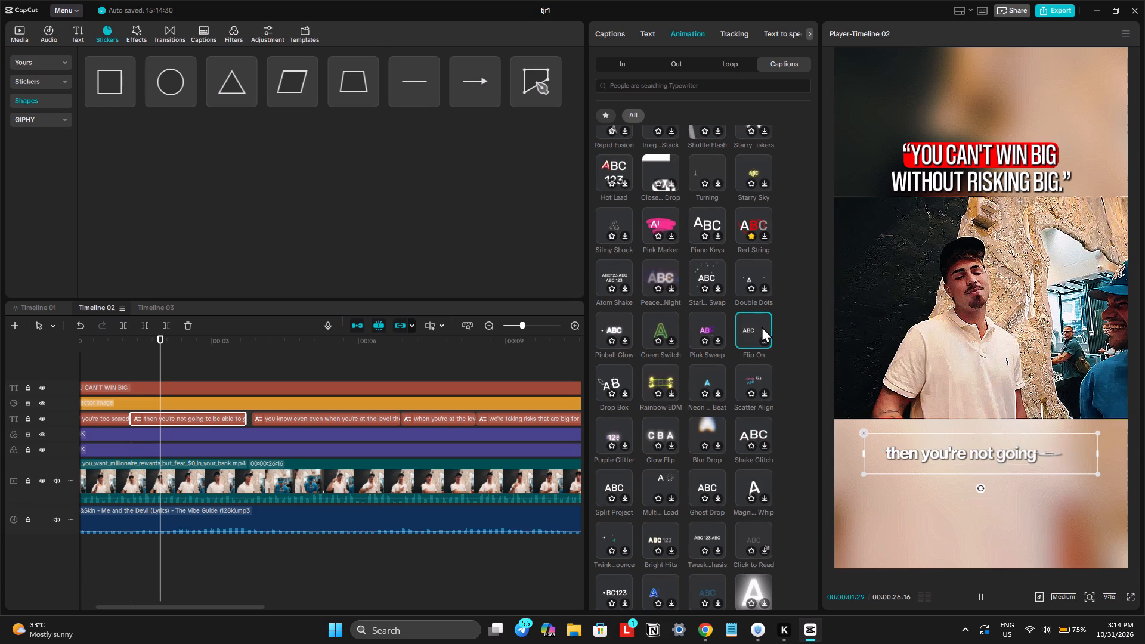
key("space")
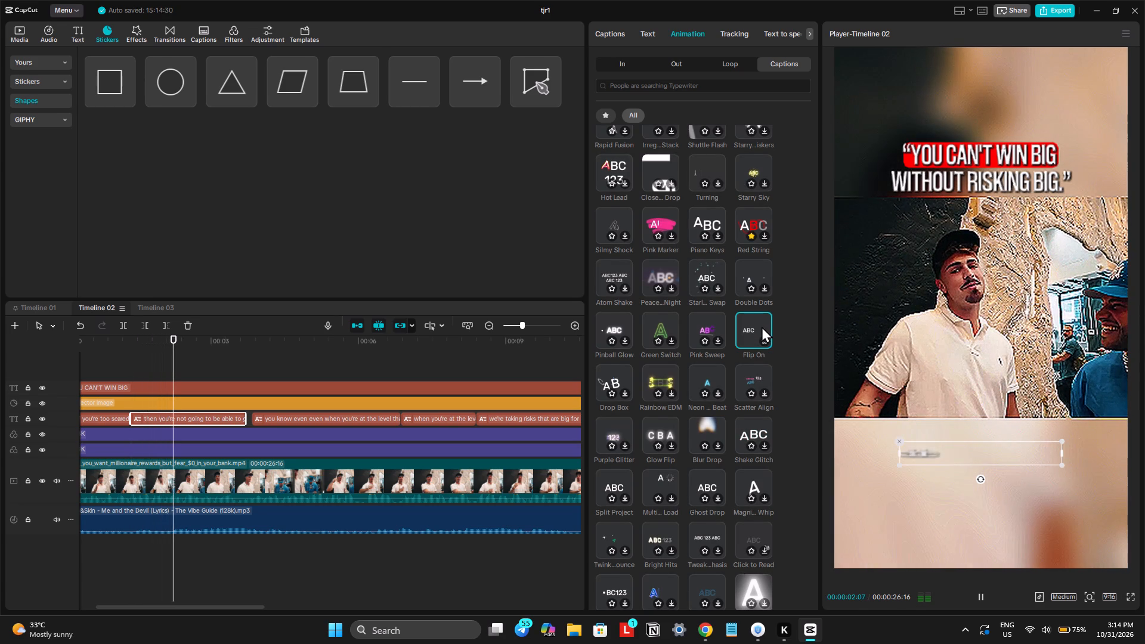
Move the second caption up onto the lower edge of the central video, over the man's white shirt, and preview it.
left_click_drag(947, 451, 939, 405)
key("space")
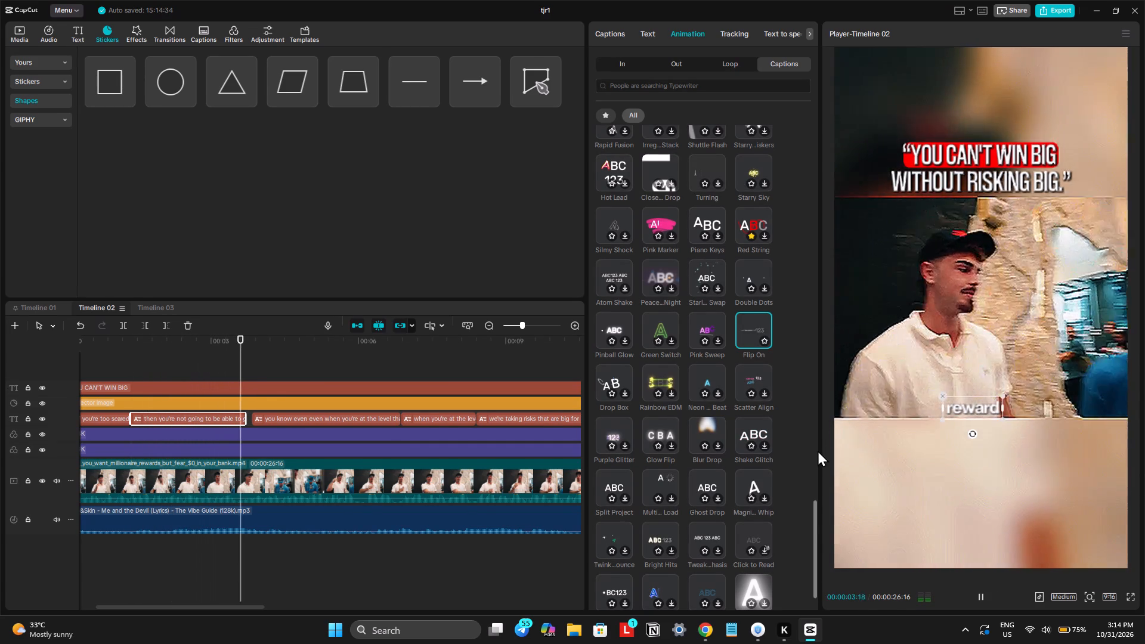
key("space")
Apply the favourited Blur Float-I caption animation to the third caption, "you know even even when you're at the level that I'm at".
left_click(359, 422)
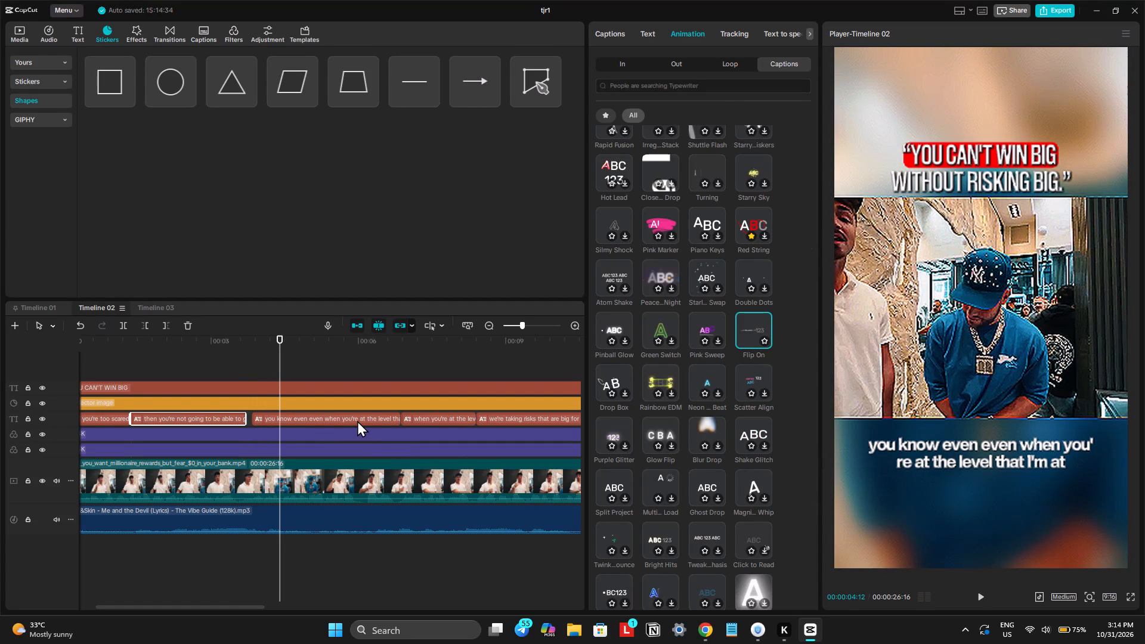
left_click(678, 59)
left_click(693, 33)
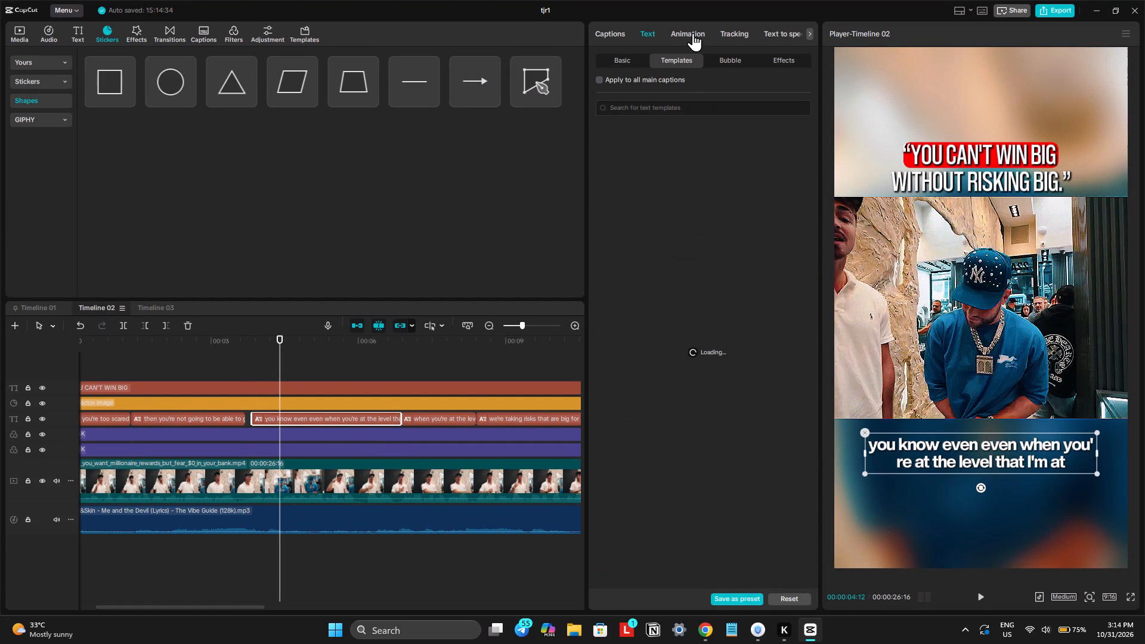
scroll(695, 159, "up", 12)
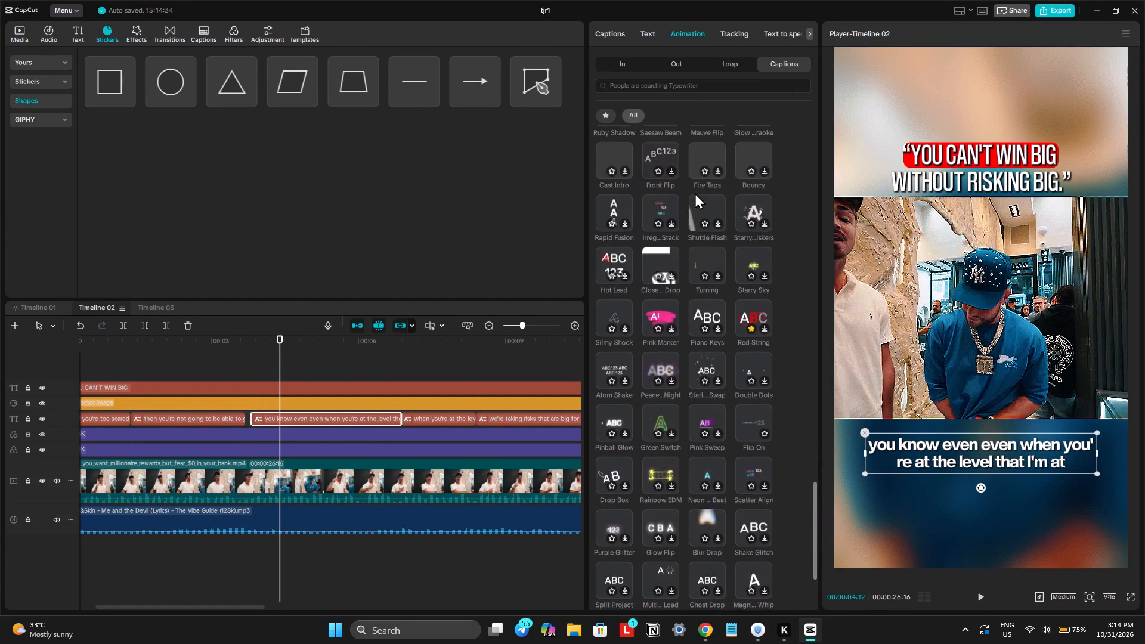
scroll(695, 193, "up", 20)
scroll(695, 193, "up", 6)
left_click(607, 116)
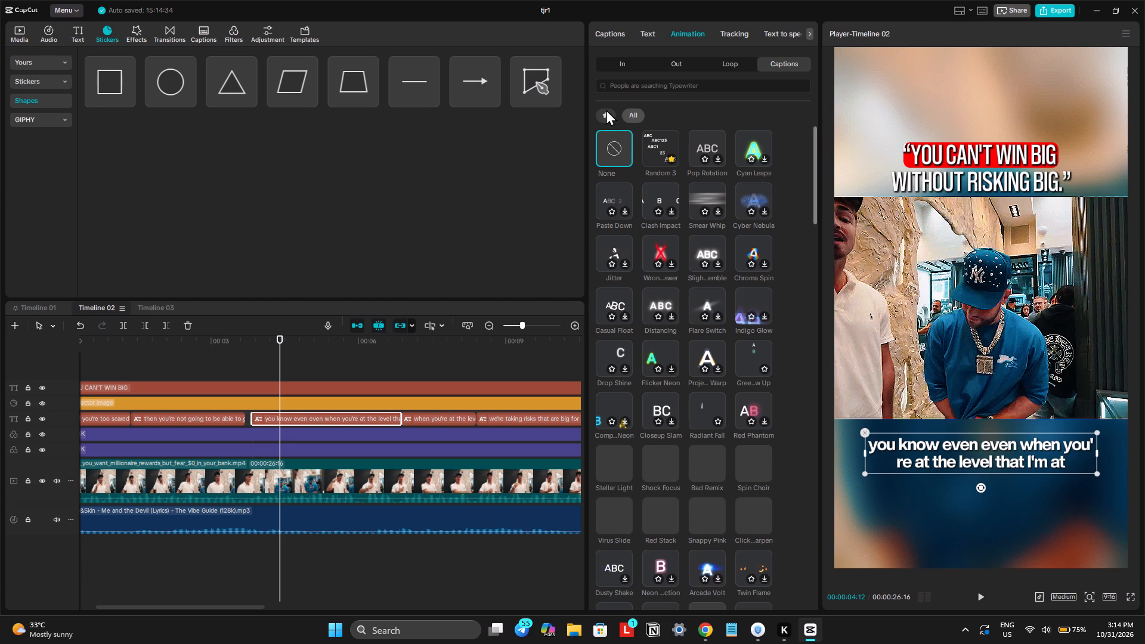
left_click(603, 119)
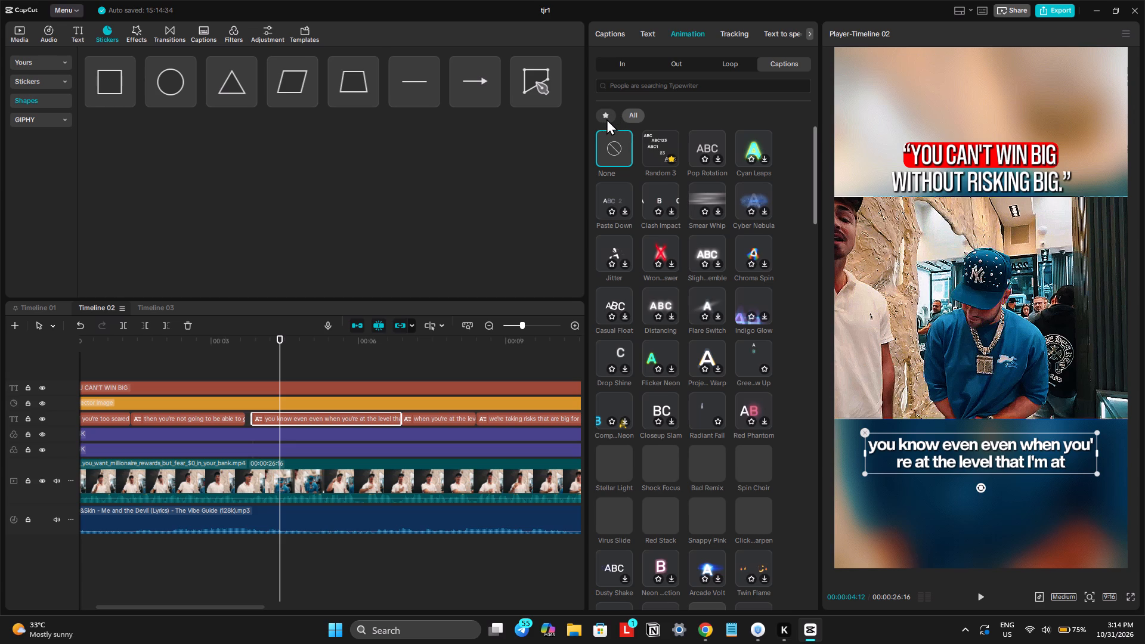
left_click(608, 119)
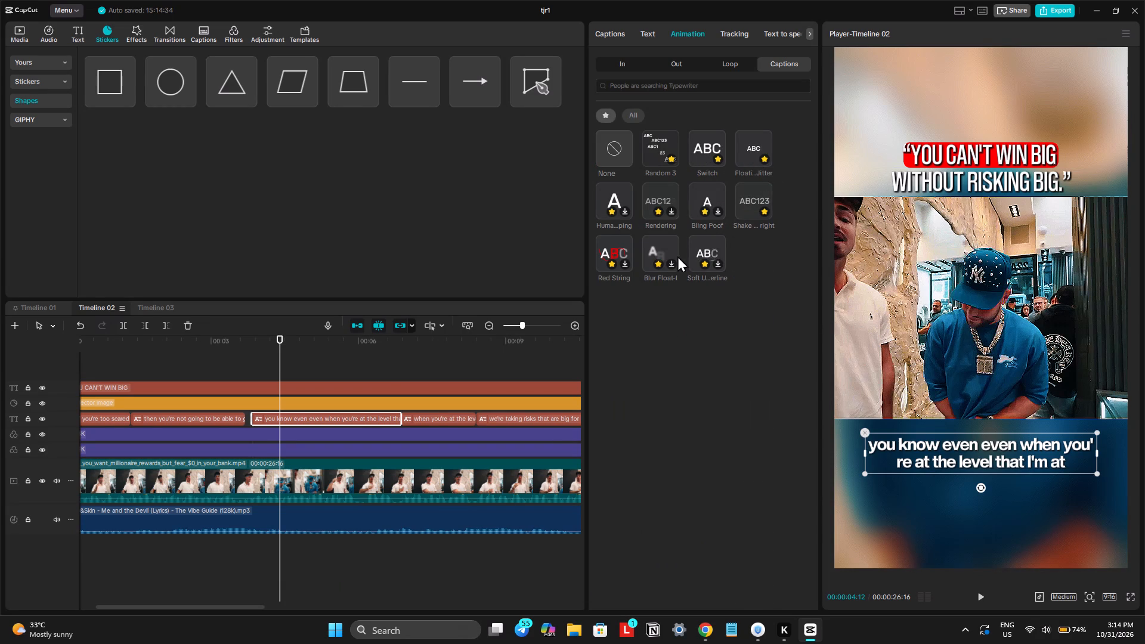
left_click(658, 251)
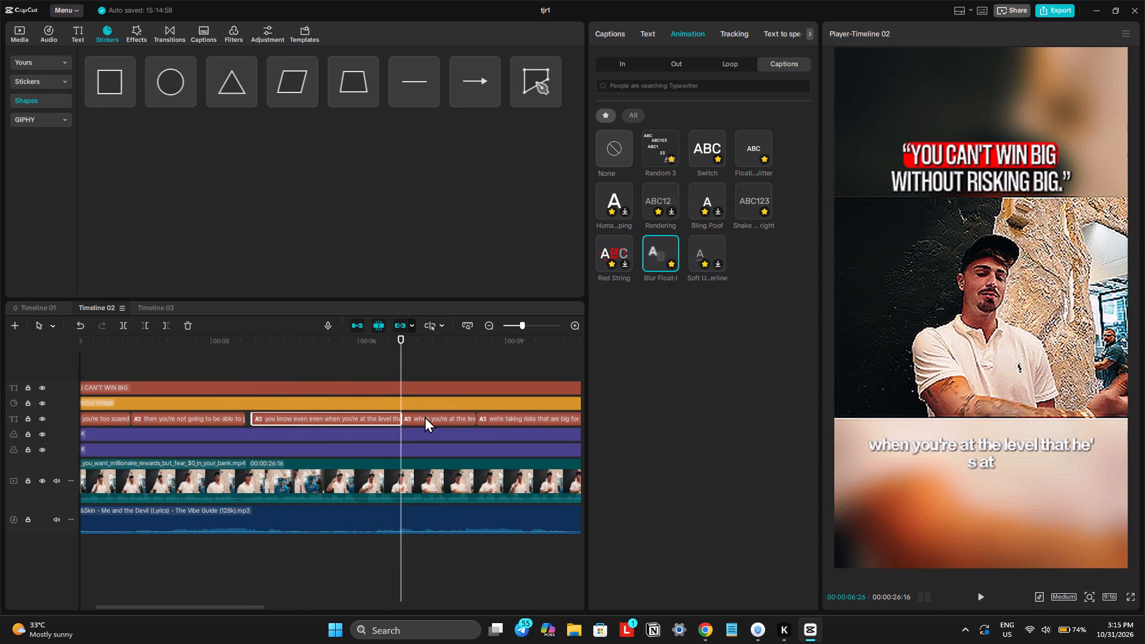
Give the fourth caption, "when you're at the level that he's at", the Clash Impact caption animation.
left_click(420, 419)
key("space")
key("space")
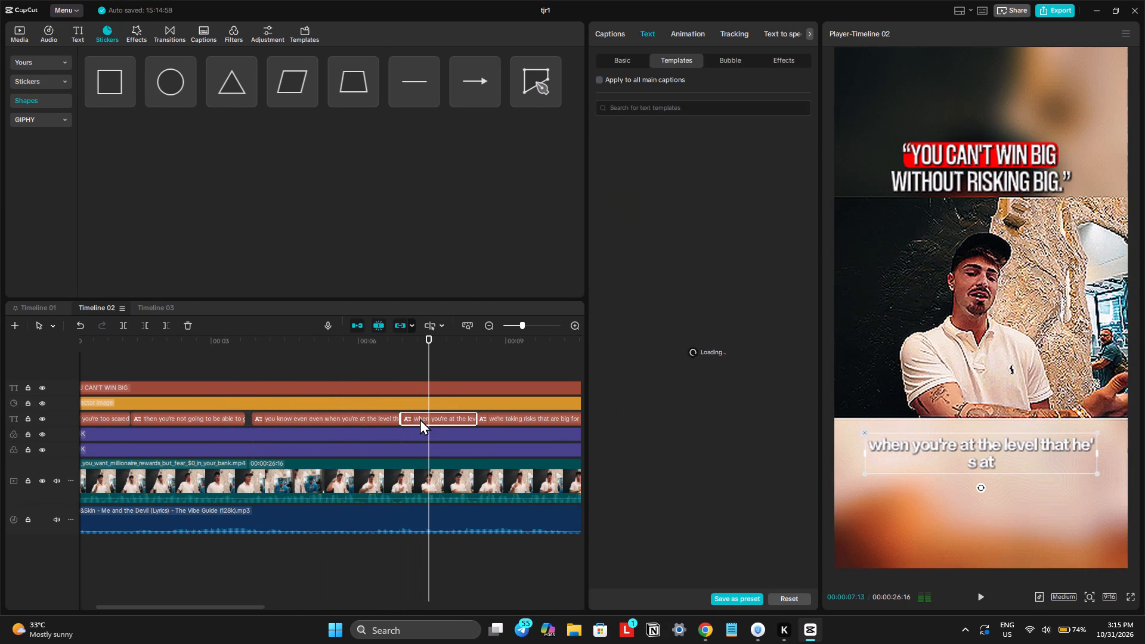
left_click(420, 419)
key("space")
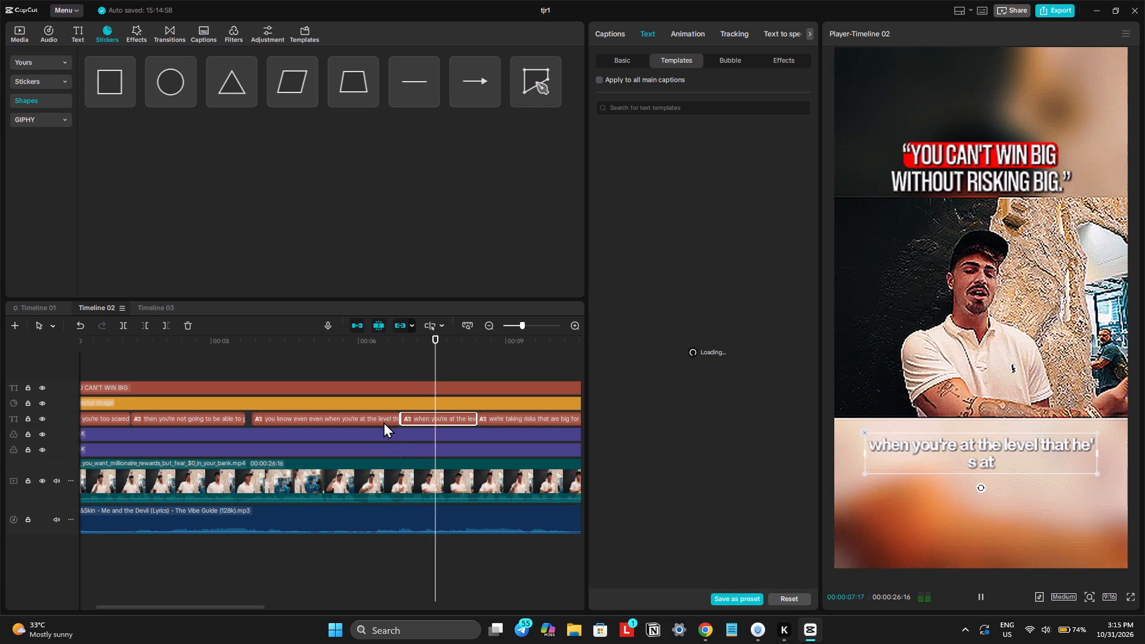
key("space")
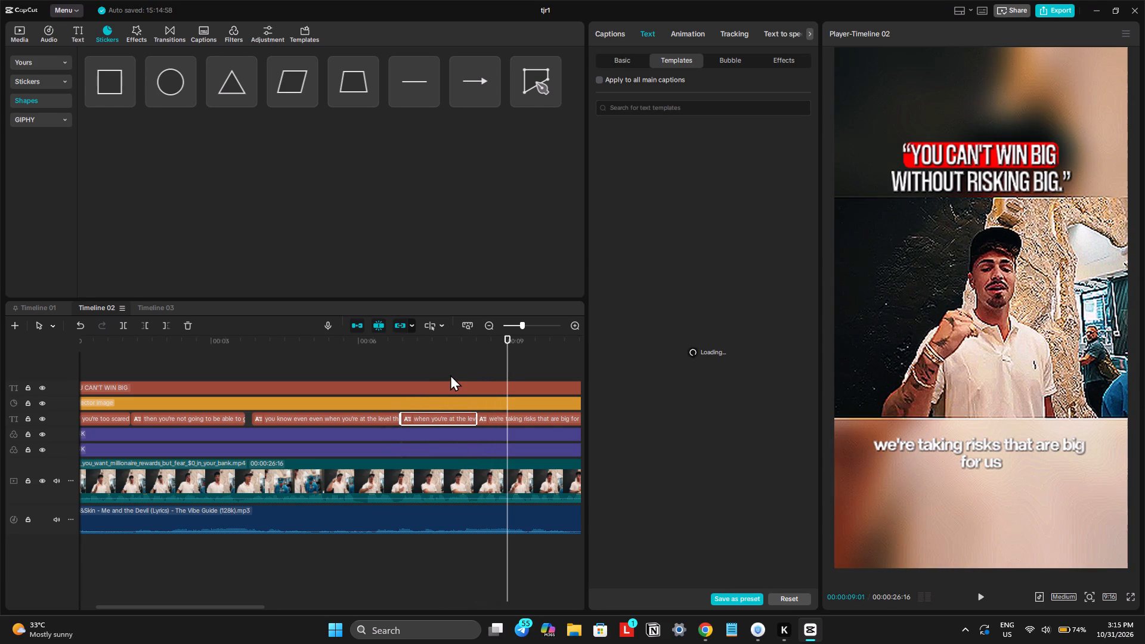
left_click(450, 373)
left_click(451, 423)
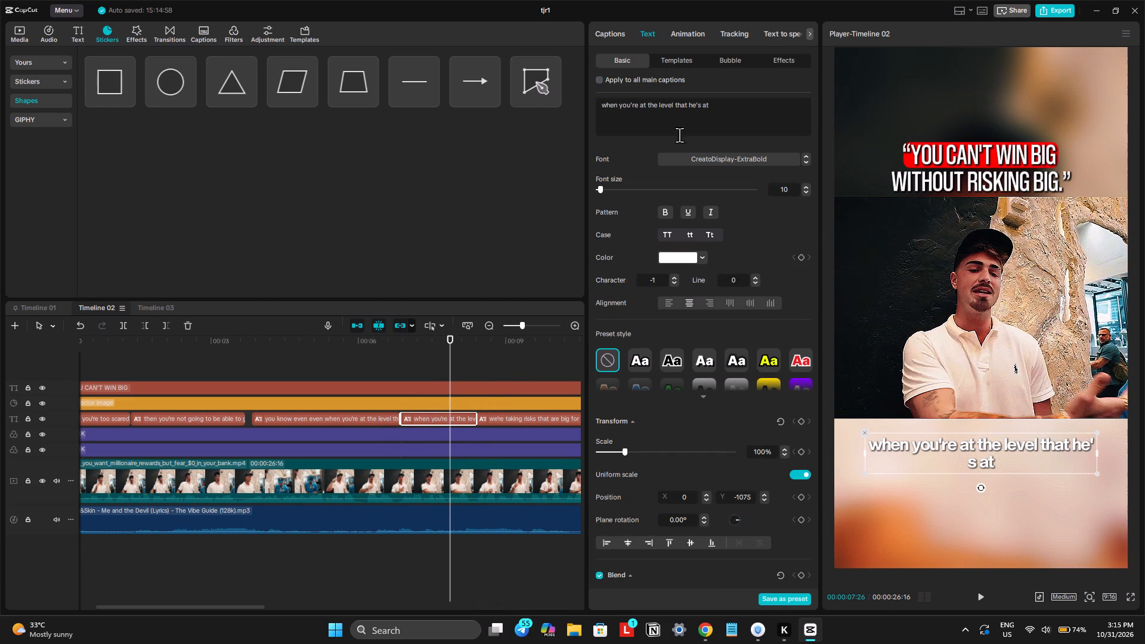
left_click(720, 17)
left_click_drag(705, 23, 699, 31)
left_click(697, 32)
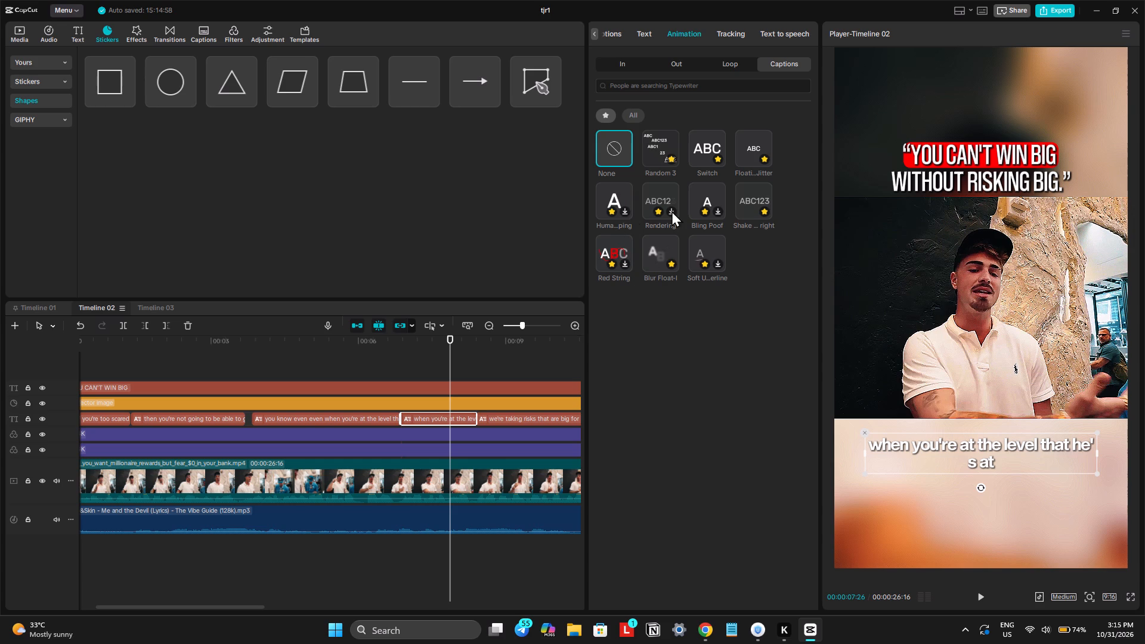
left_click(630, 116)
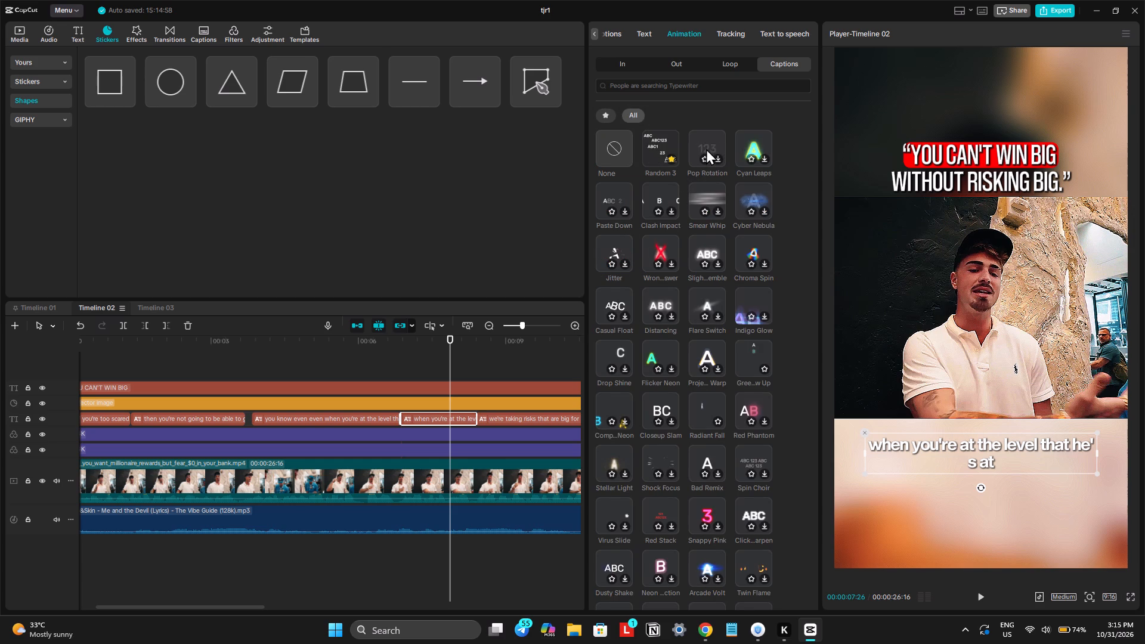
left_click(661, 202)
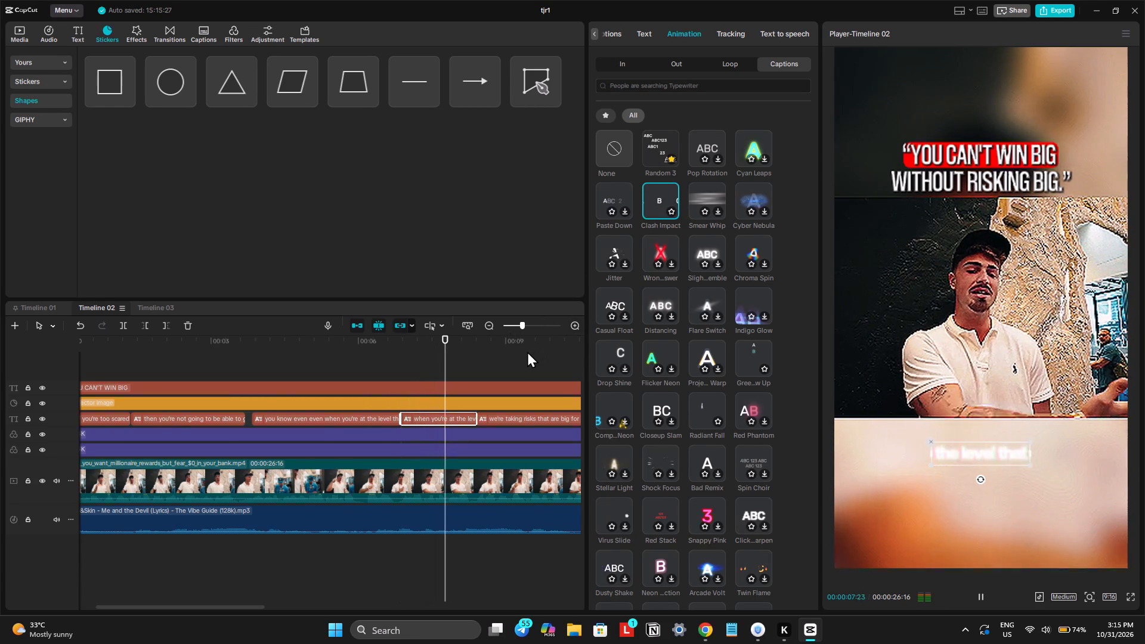
Move the fourth caption up onto the man's shirt, centred at about X 0, Y -645, and play it back.
key("space")
left_click_drag(980, 458, 977, 406)
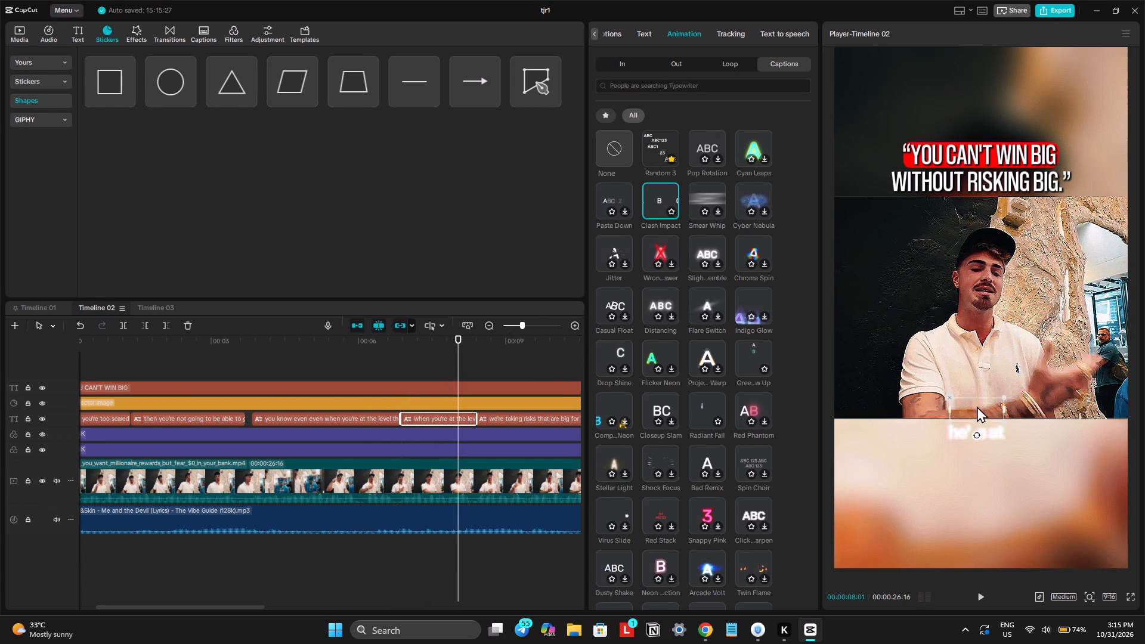
left_click_drag(977, 406, 978, 400)
left_click(397, 354)
key("space")
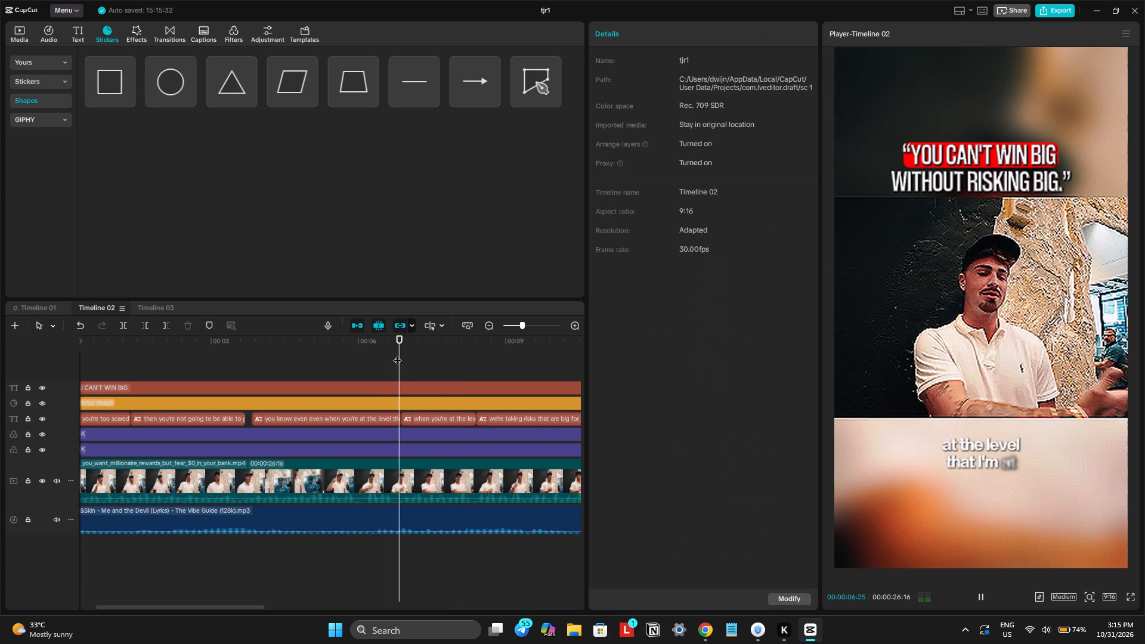
key("space")
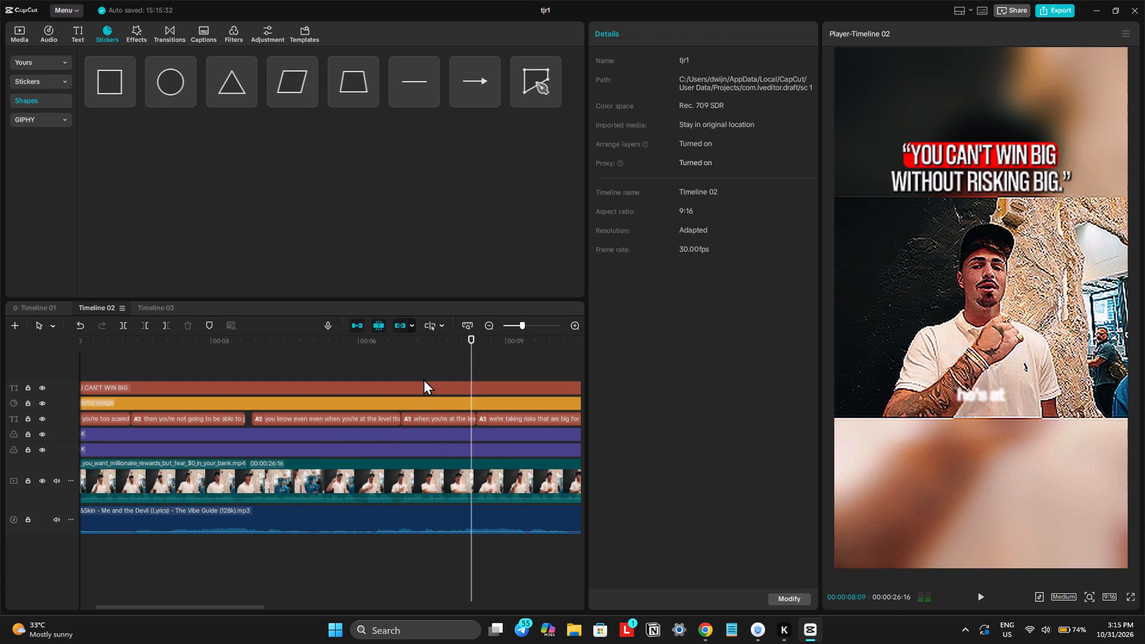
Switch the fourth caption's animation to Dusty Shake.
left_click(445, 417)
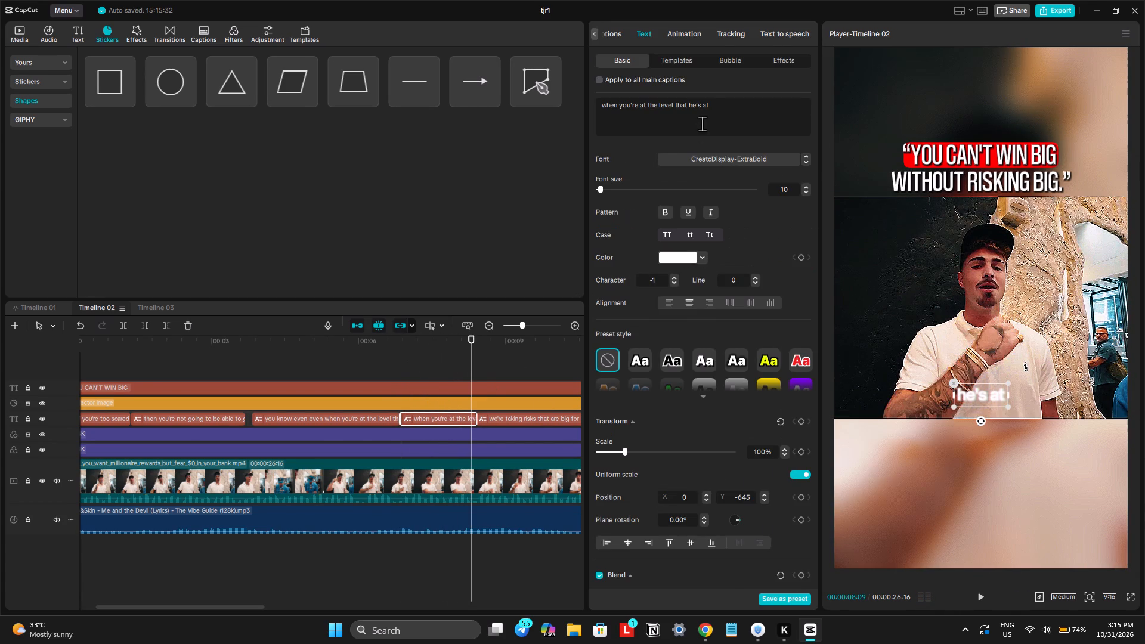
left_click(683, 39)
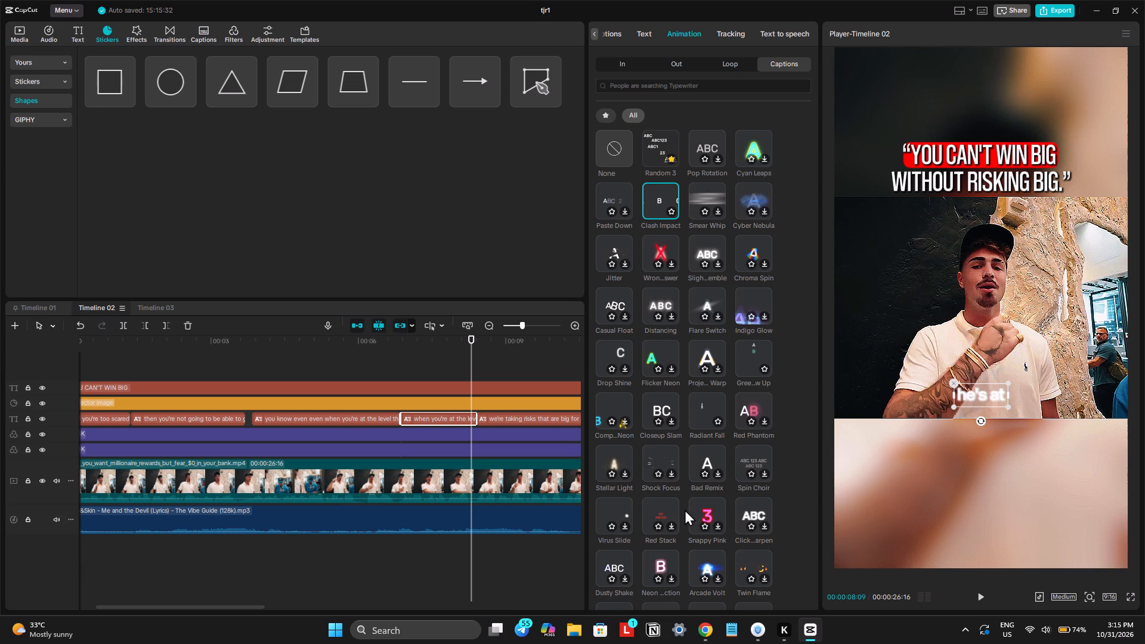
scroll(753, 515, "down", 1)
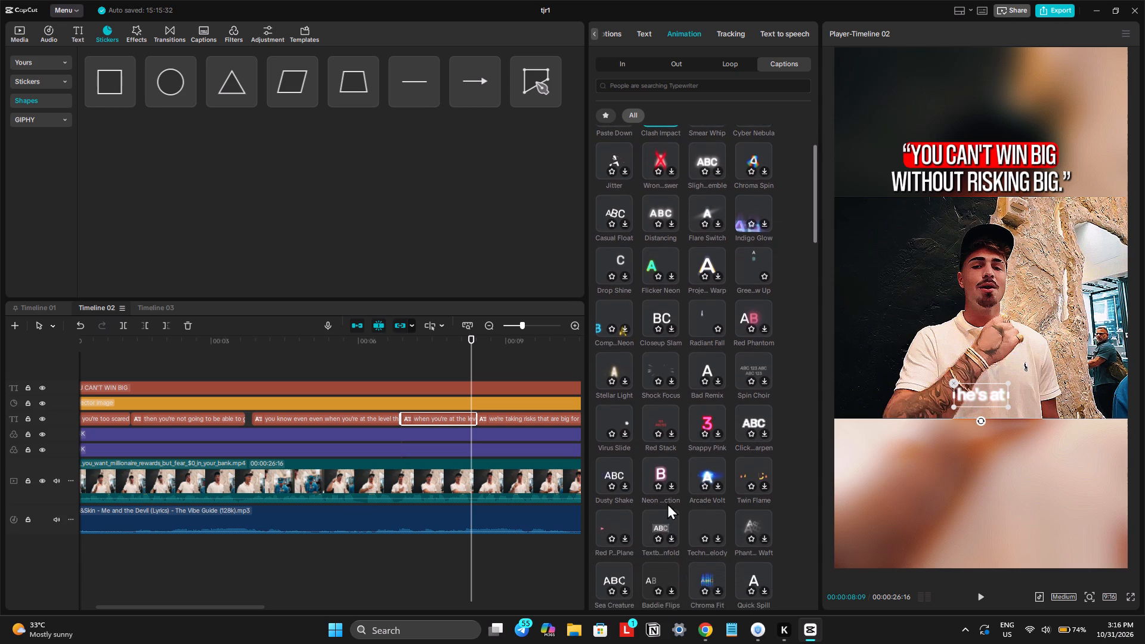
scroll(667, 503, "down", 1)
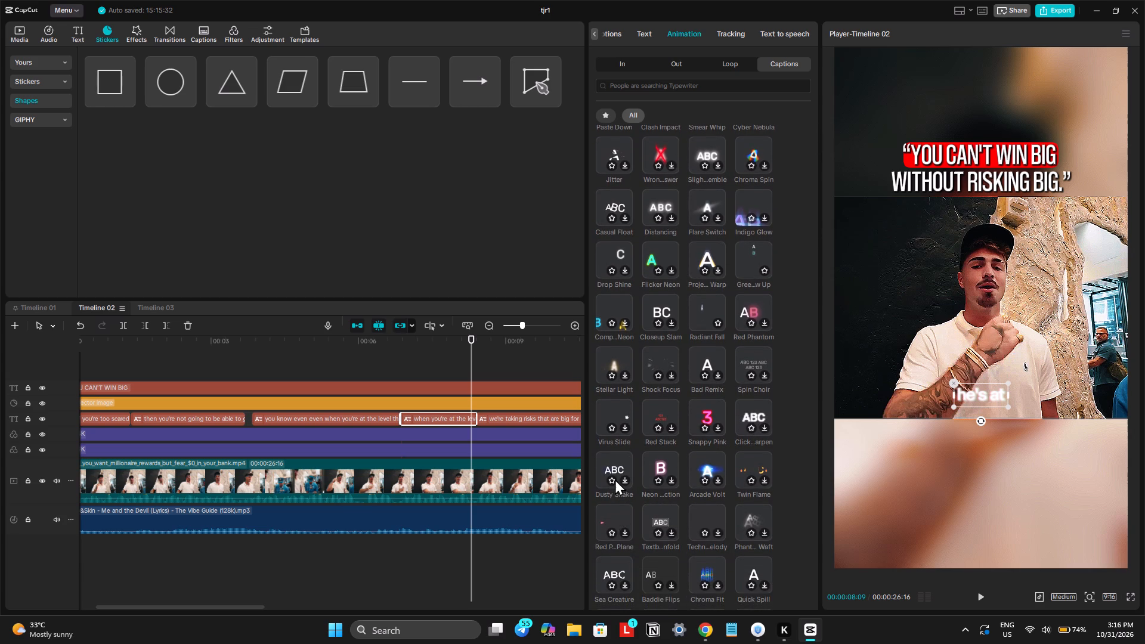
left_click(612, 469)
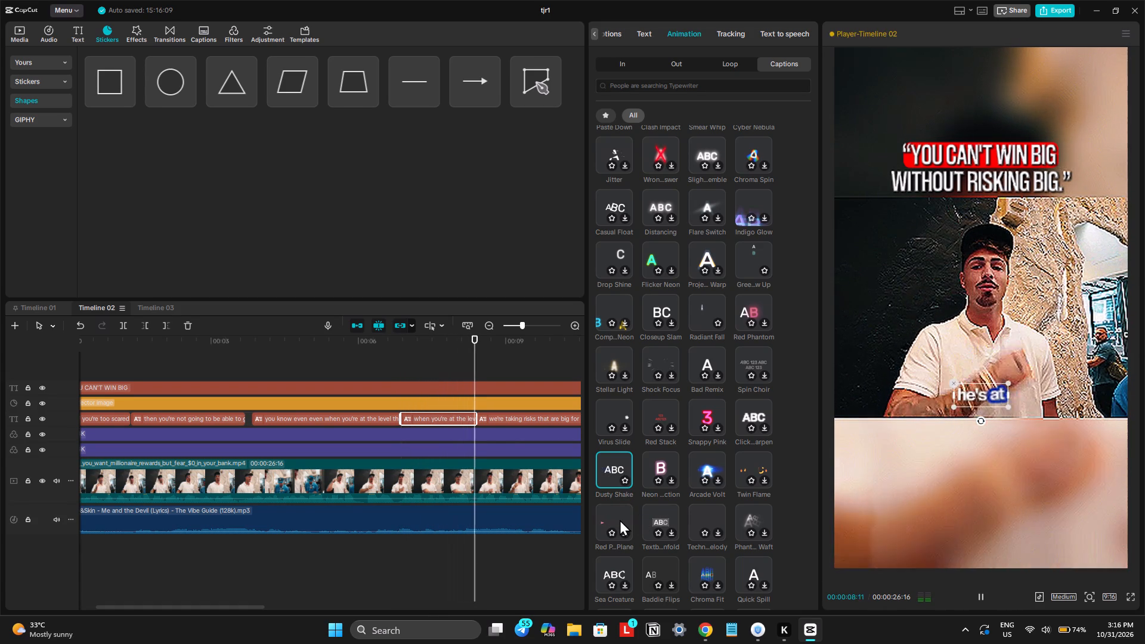
Switch the fourth caption's animation to Sea Creature.
scroll(665, 516, "down", 1)
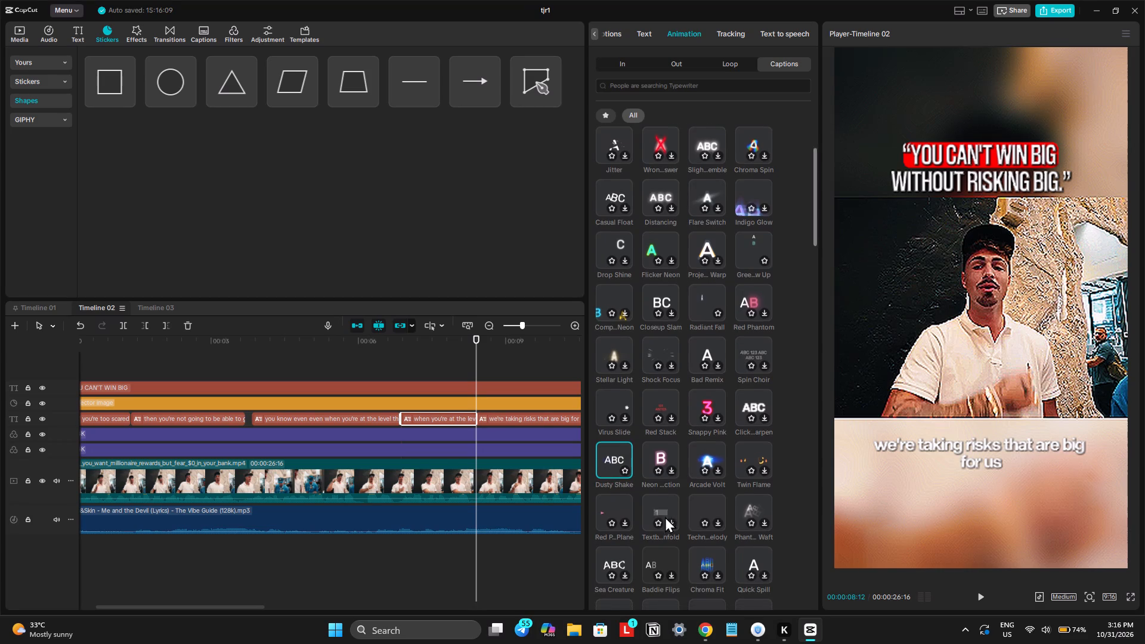
scroll(665, 516, "down", 1)
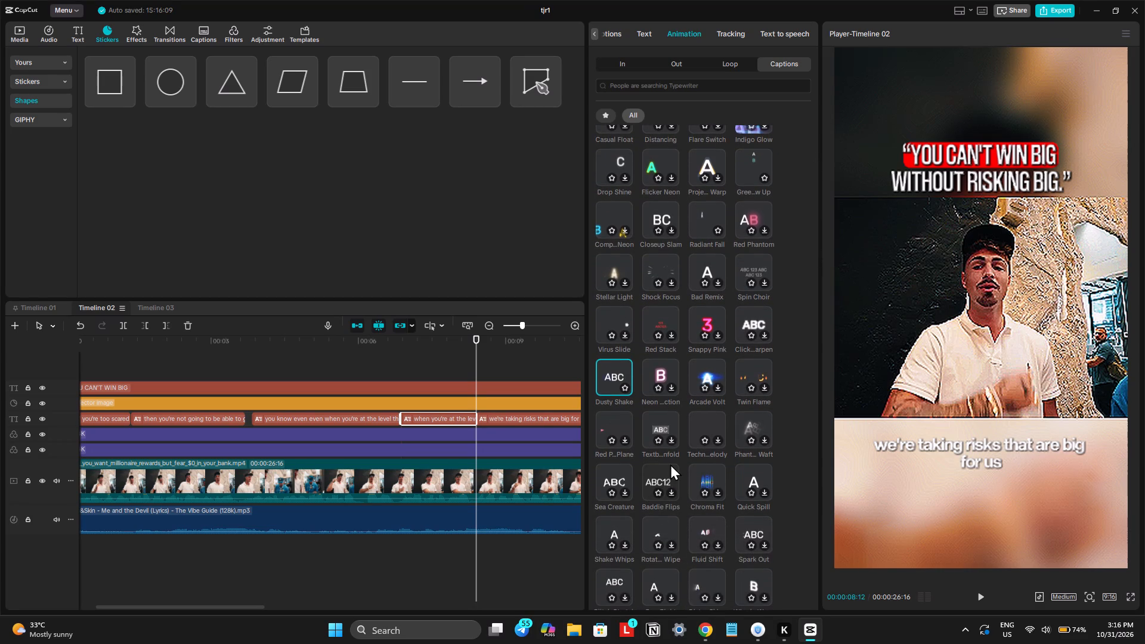
left_click(615, 476)
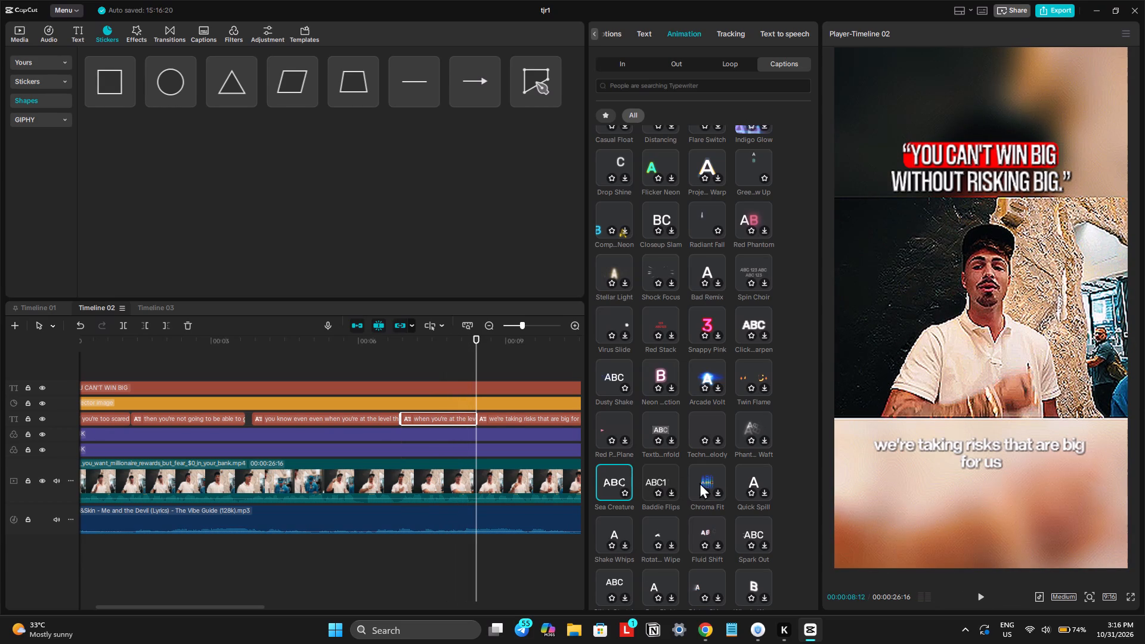
Switch the fourth caption's animation to Pop Right and play the video on into the next caption.
scroll(754, 484, "down", 1)
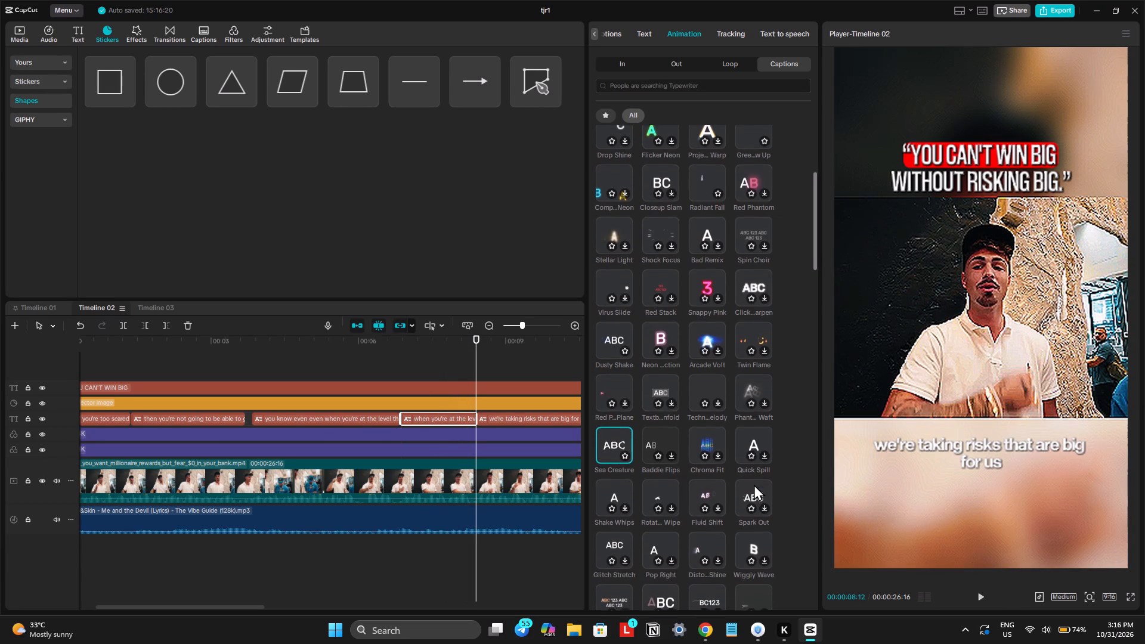
scroll(754, 484, "down", 4)
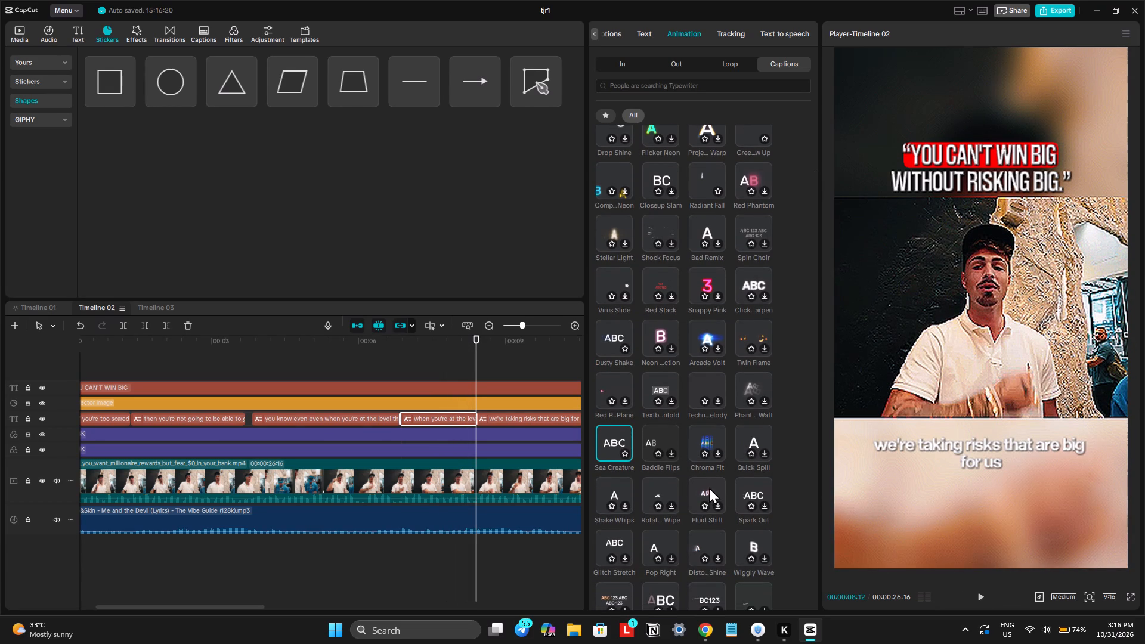
scroll(709, 487, "down", 1)
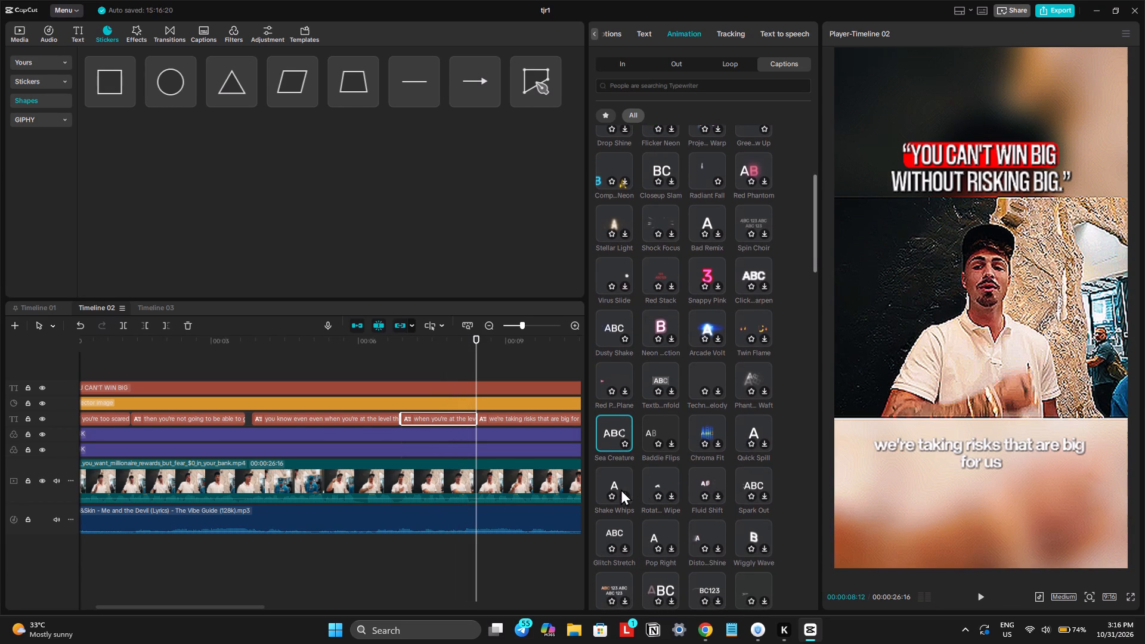
scroll(621, 489, "down", 1)
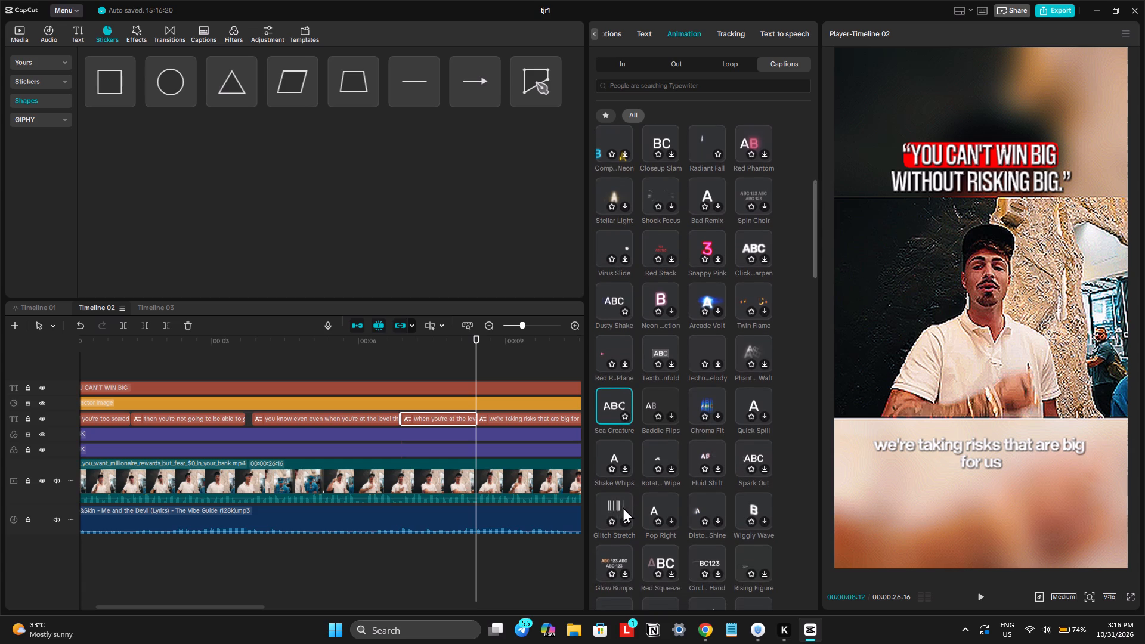
left_click(660, 503)
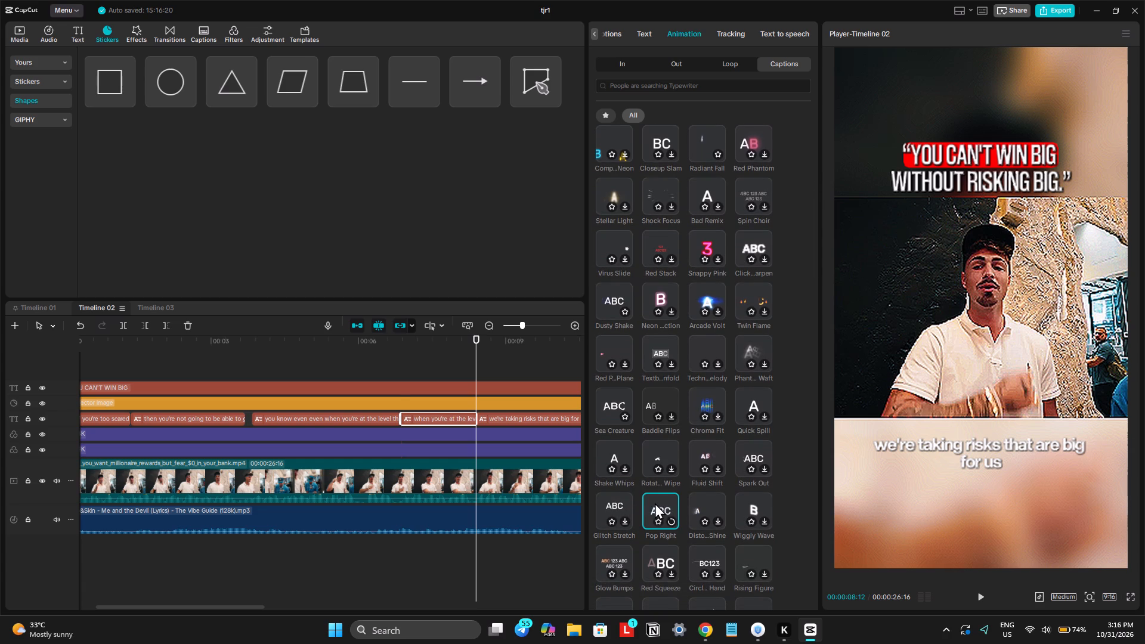
key("space")
key("space")
Give the fifth caption, "we're taking risks that are big for us", the Piano Keys caption animation.
left_click(505, 424)
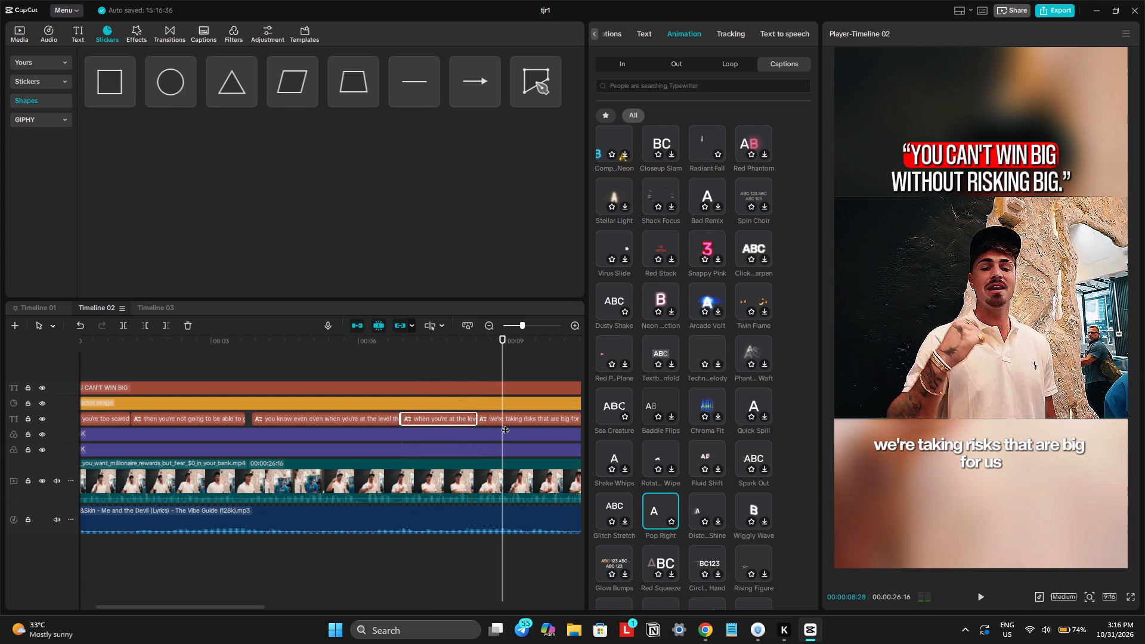
left_click(676, 38)
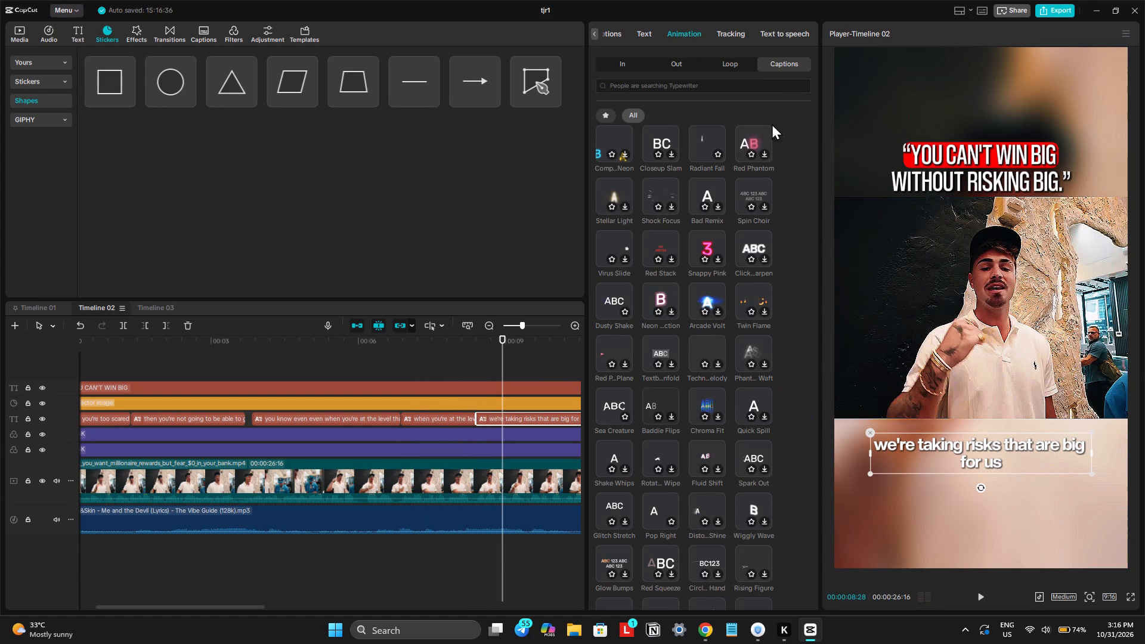
scroll(707, 363, "down", 7)
scroll(697, 427, "down", 6)
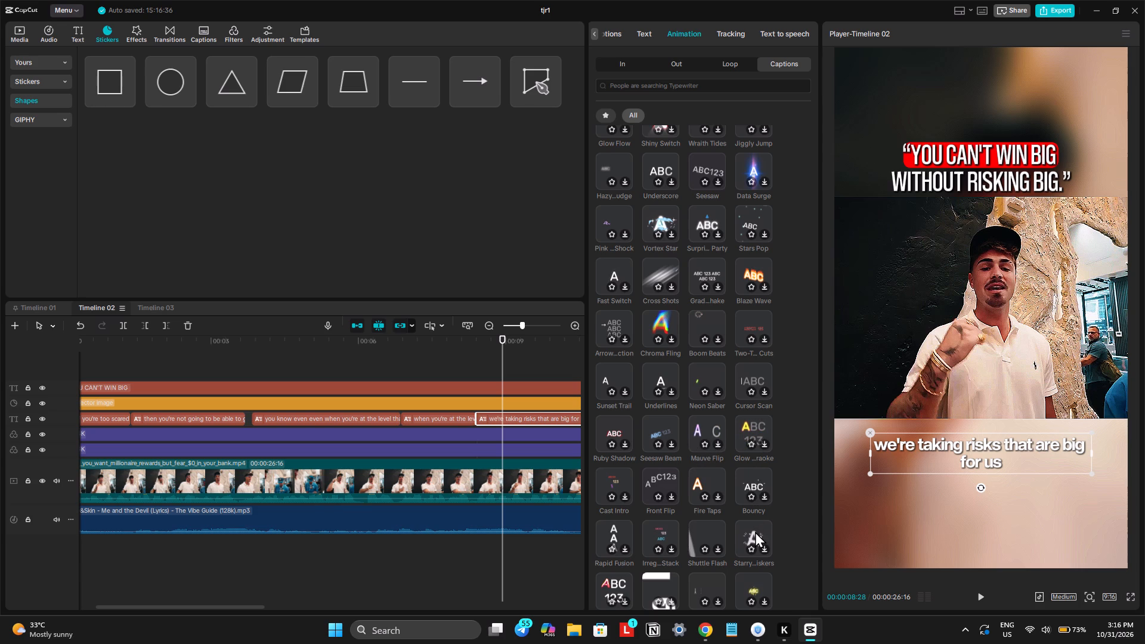
scroll(755, 531, "down", 1)
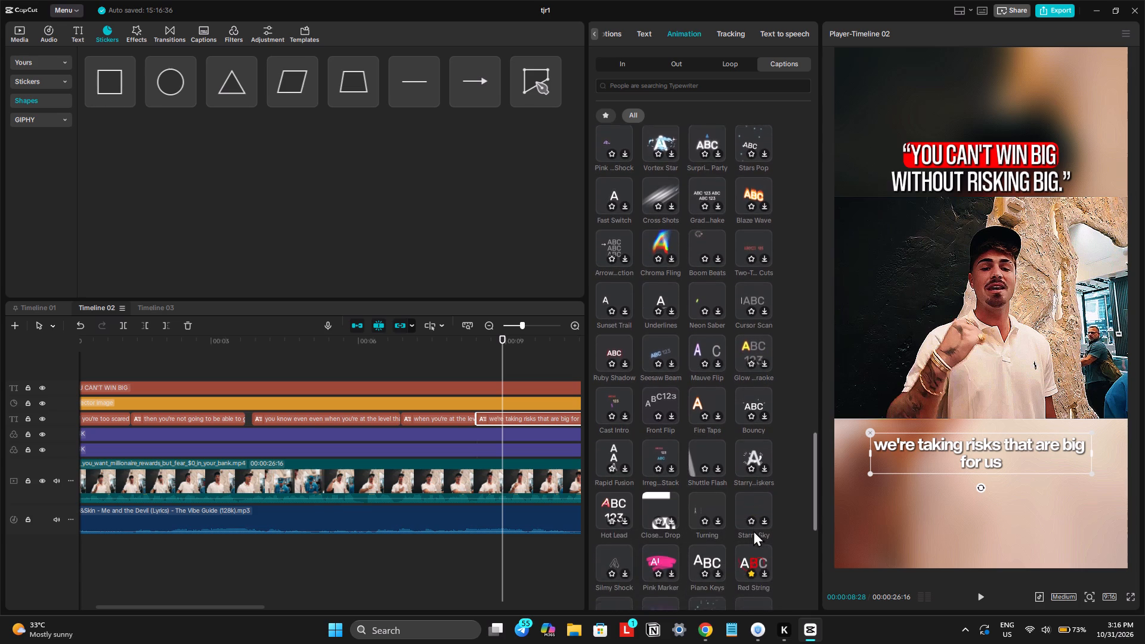
scroll(753, 530, "down", 1)
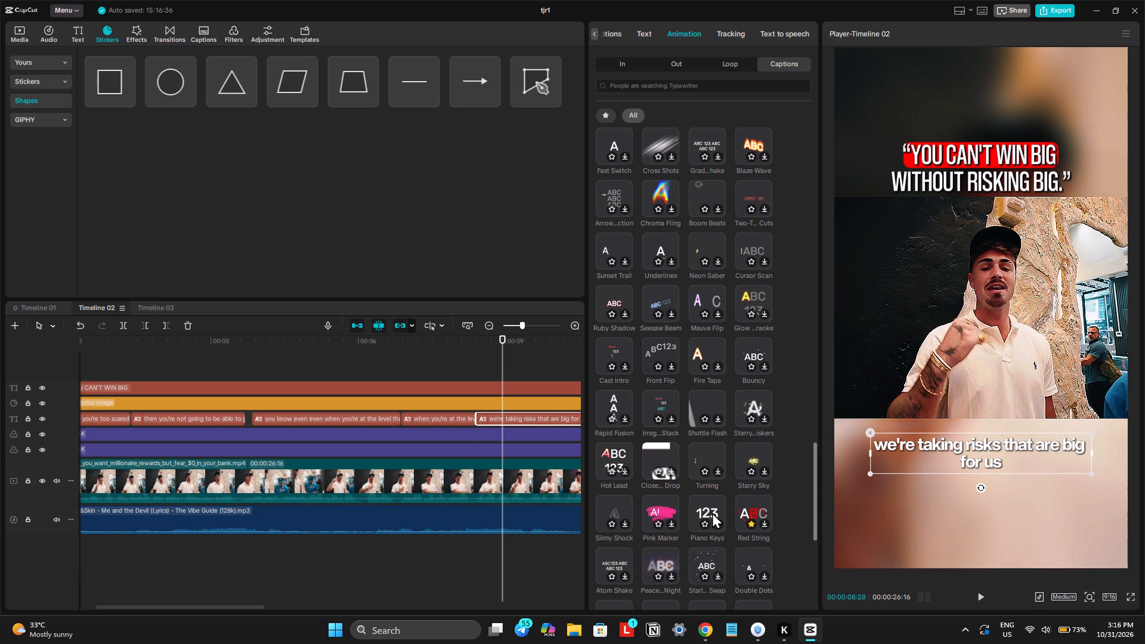
scroll(712, 512, "down", 1)
left_click(705, 462)
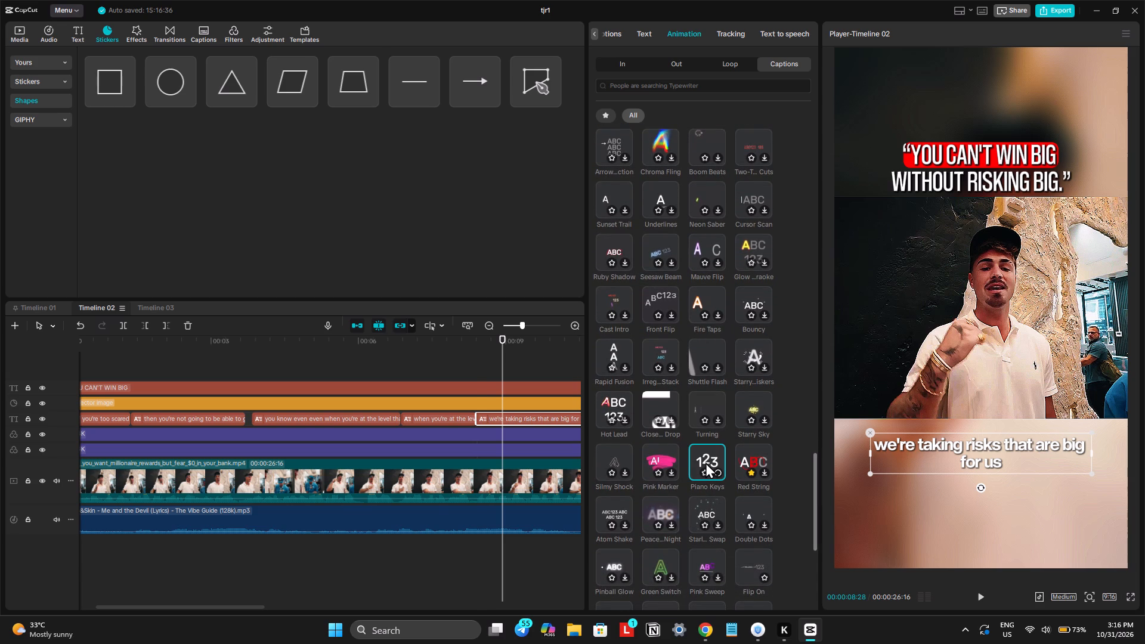
Mark the Piano Keys caption animation as a favourite.
scroll(708, 467, "down", 1)
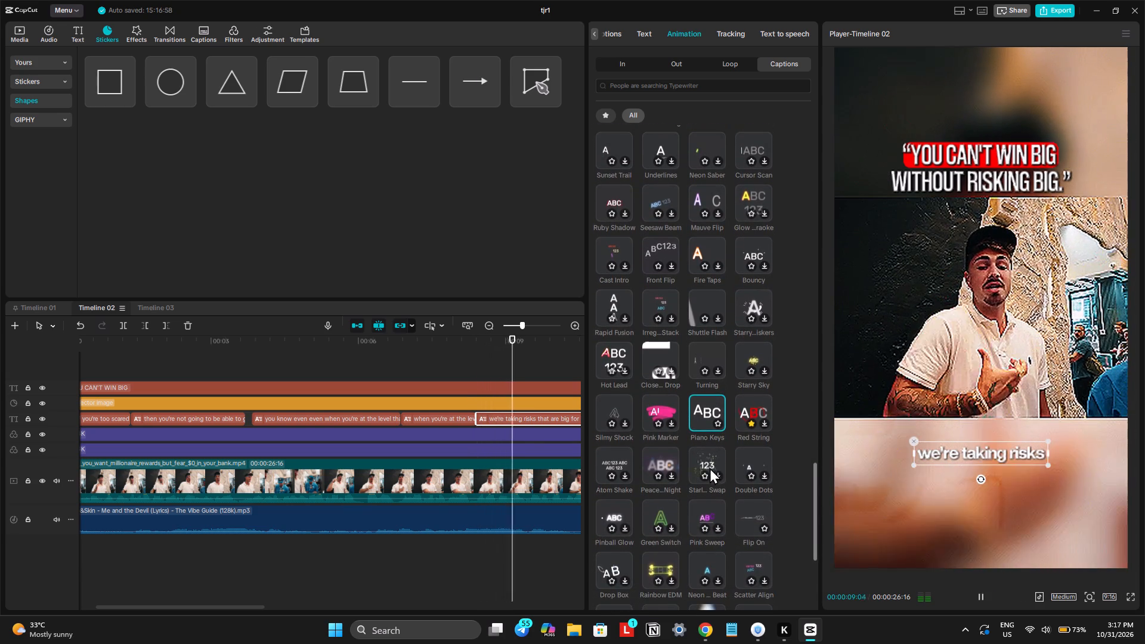
scroll(710, 467, "down", 1)
left_click(717, 420)
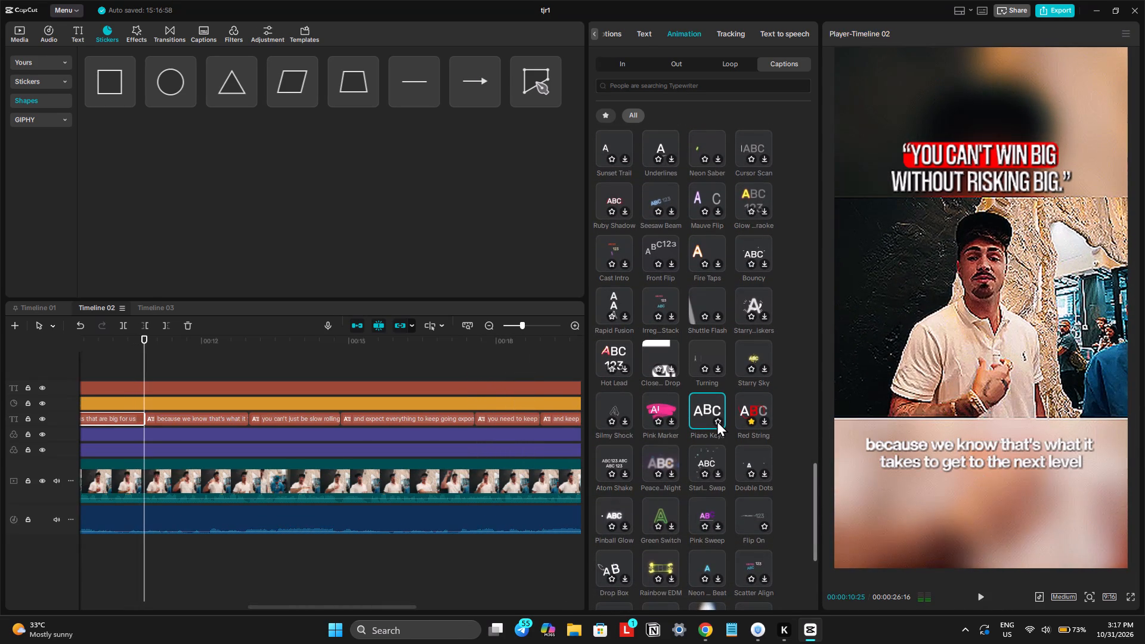
Look through the remaining caption animations down to the end of the list for other suitable styles.
scroll(710, 467, "down", 1)
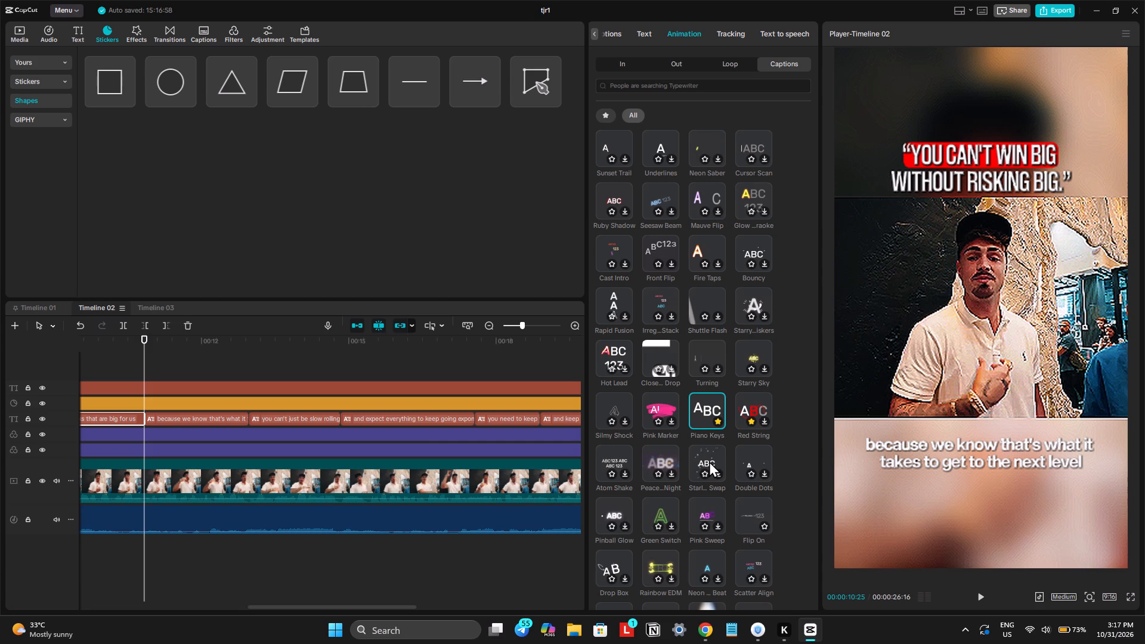
scroll(709, 461, "down", 1)
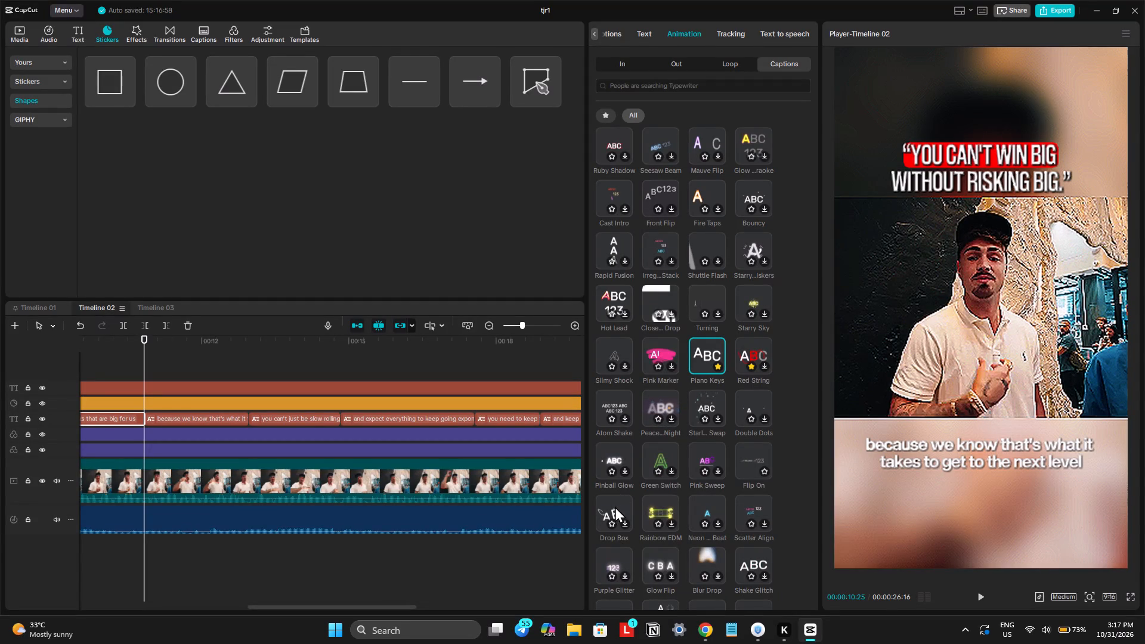
scroll(615, 512, "down", 1)
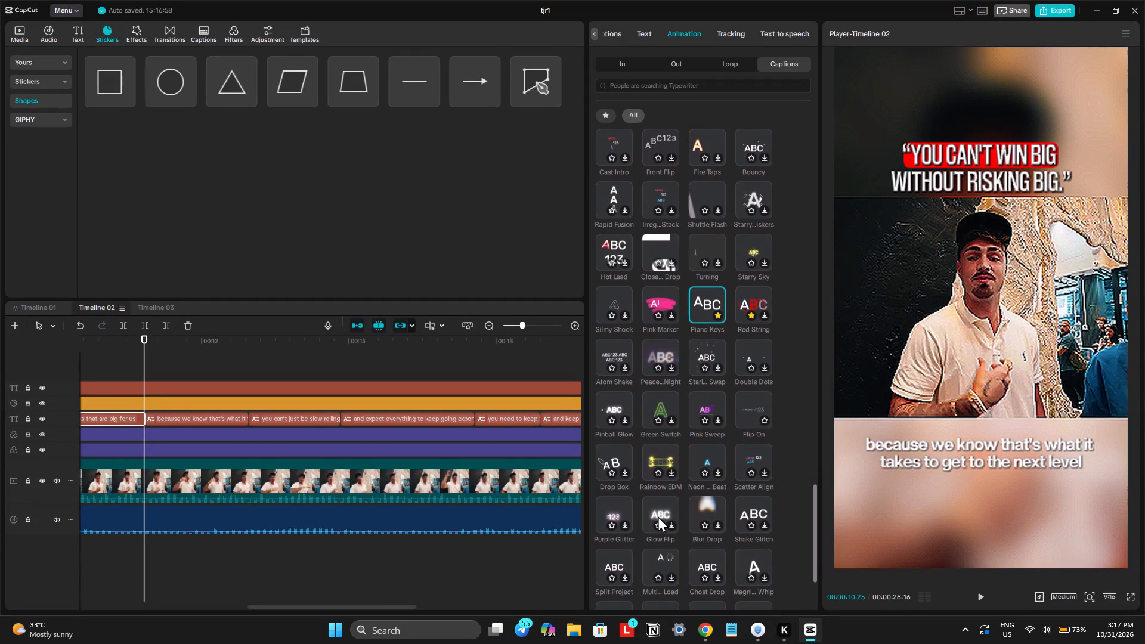
scroll(745, 517, "down", 1)
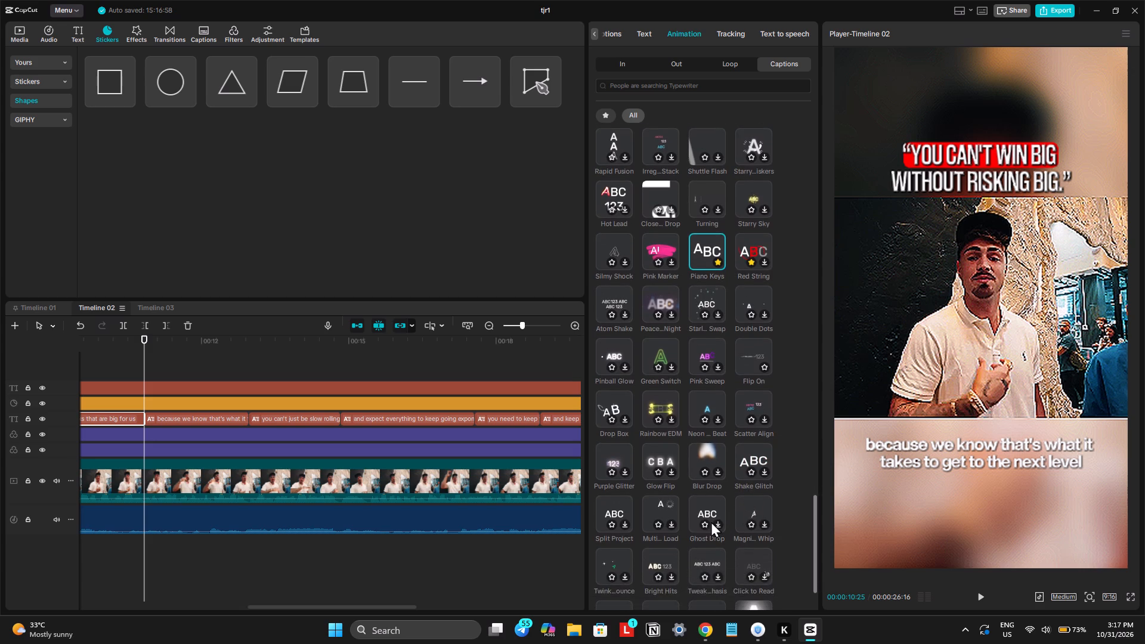
scroll(711, 521, "down", 1)
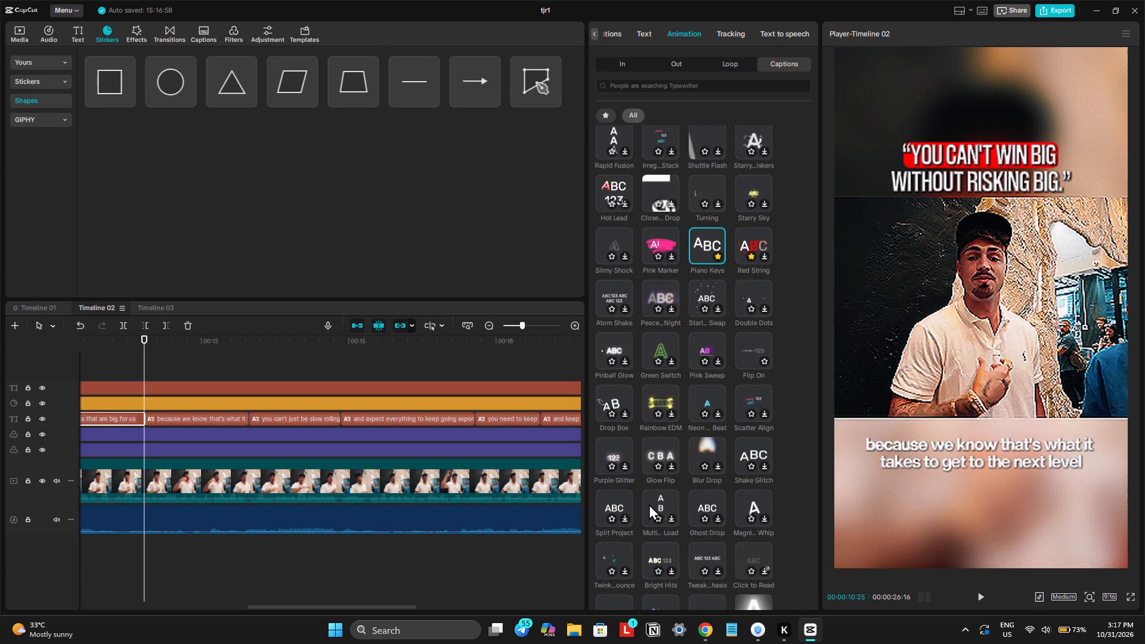
scroll(630, 503, "down", 1)
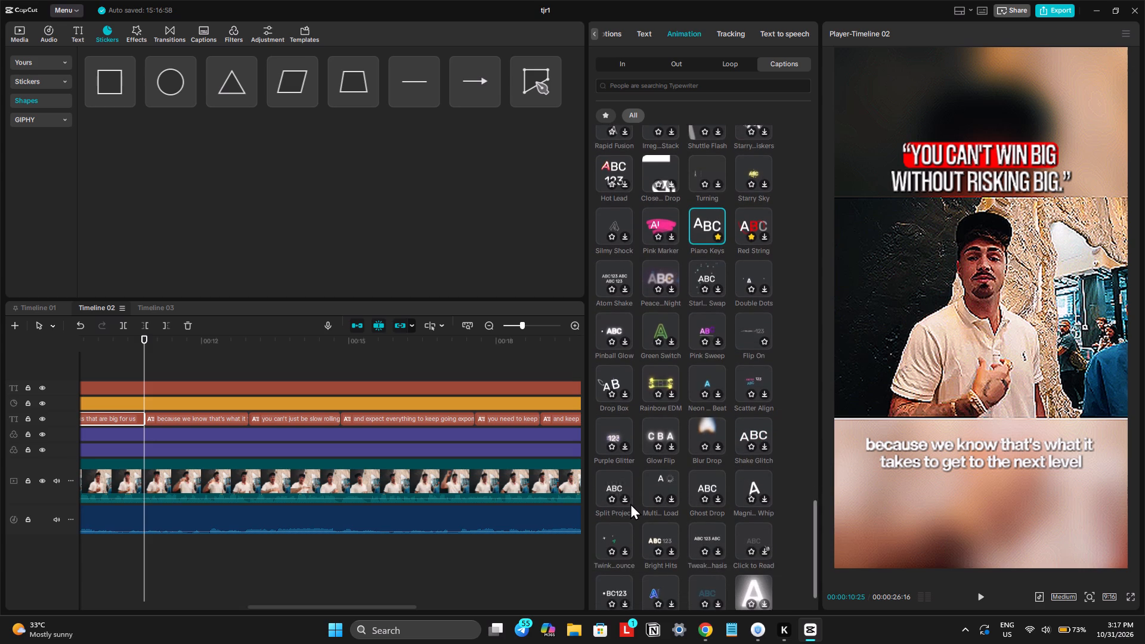
scroll(630, 503, "down", 1)
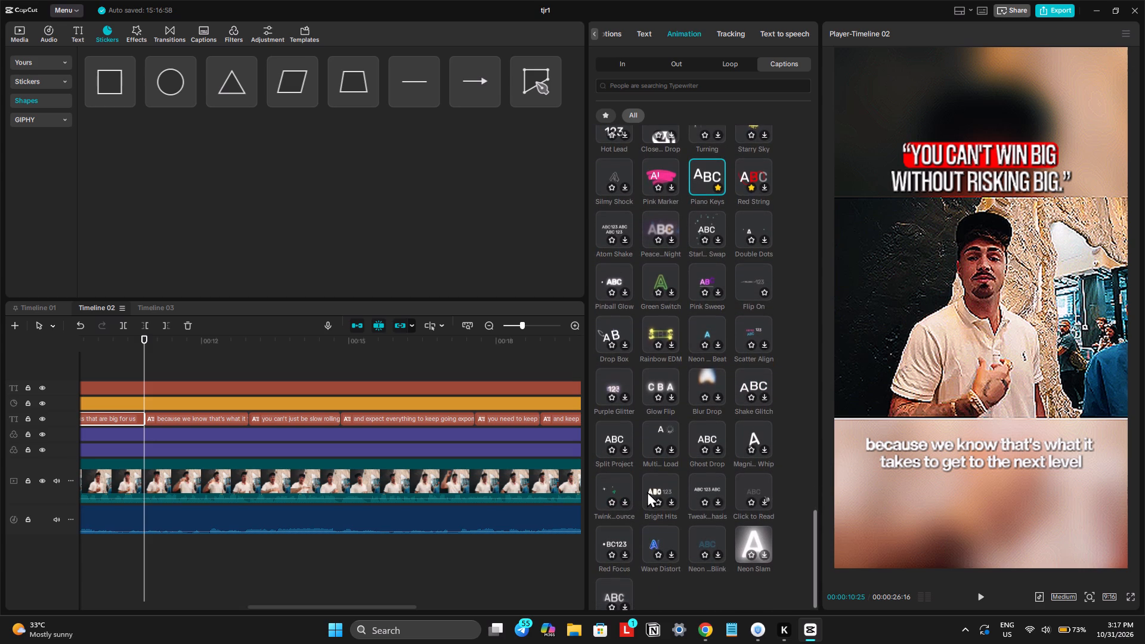
scroll(707, 493, "down", 1)
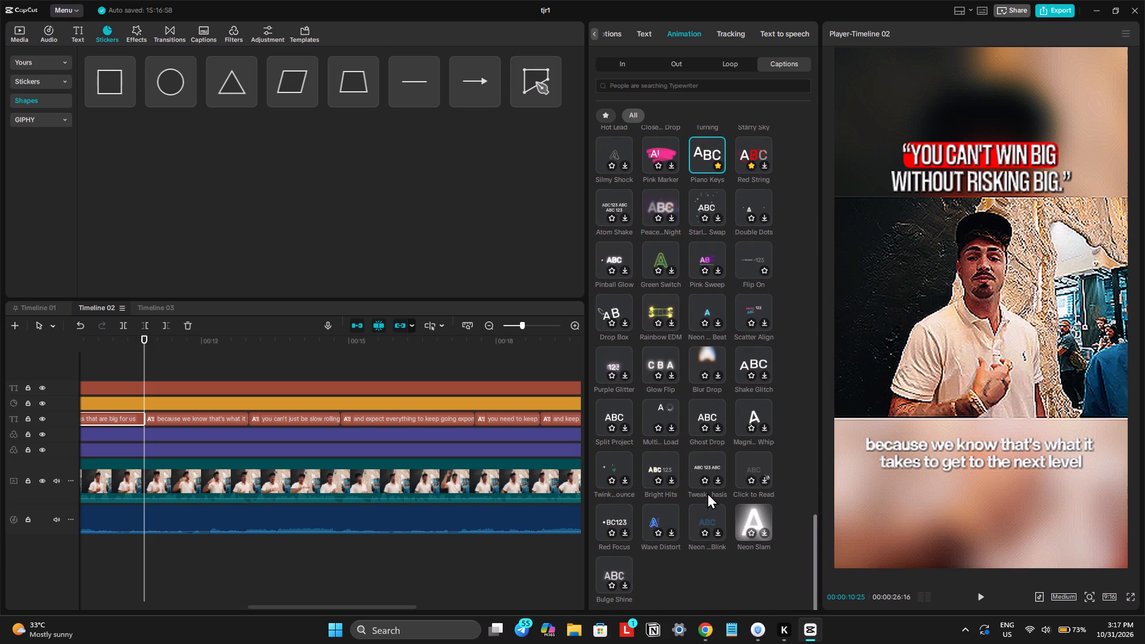
scroll(707, 493, "down", 1)
scroll(616, 509, "up", 9)
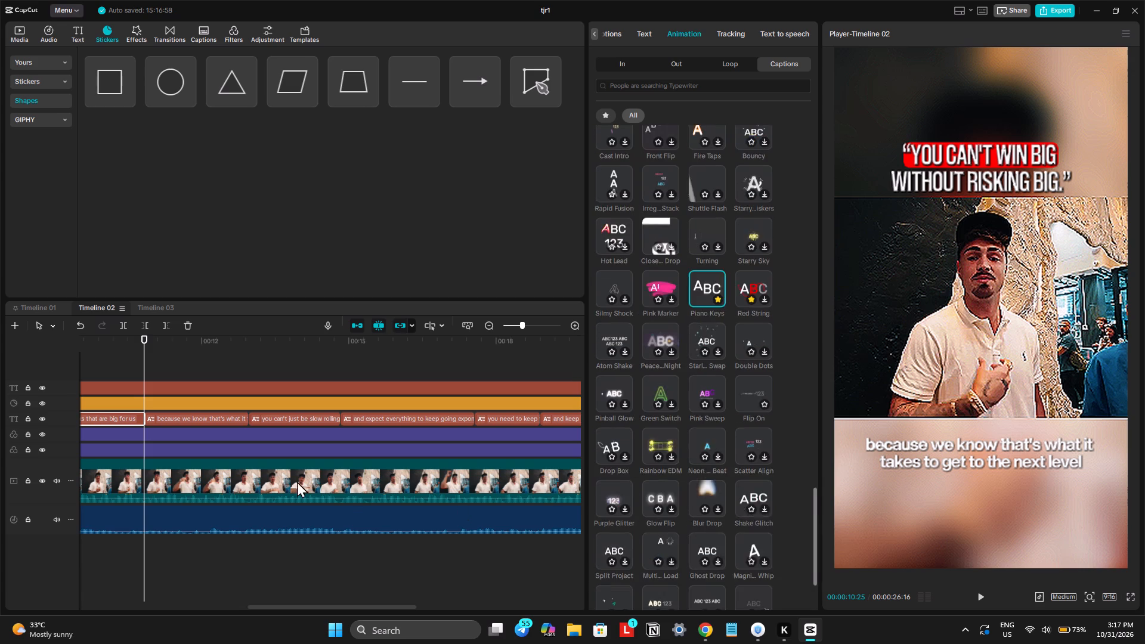
scroll(297, 481, "up", 5)
Apply the favourite Random 3 animation to all captions from "because we know that's what it takes to get to the next level" to the end.
left_click(122, 360)
key("space")
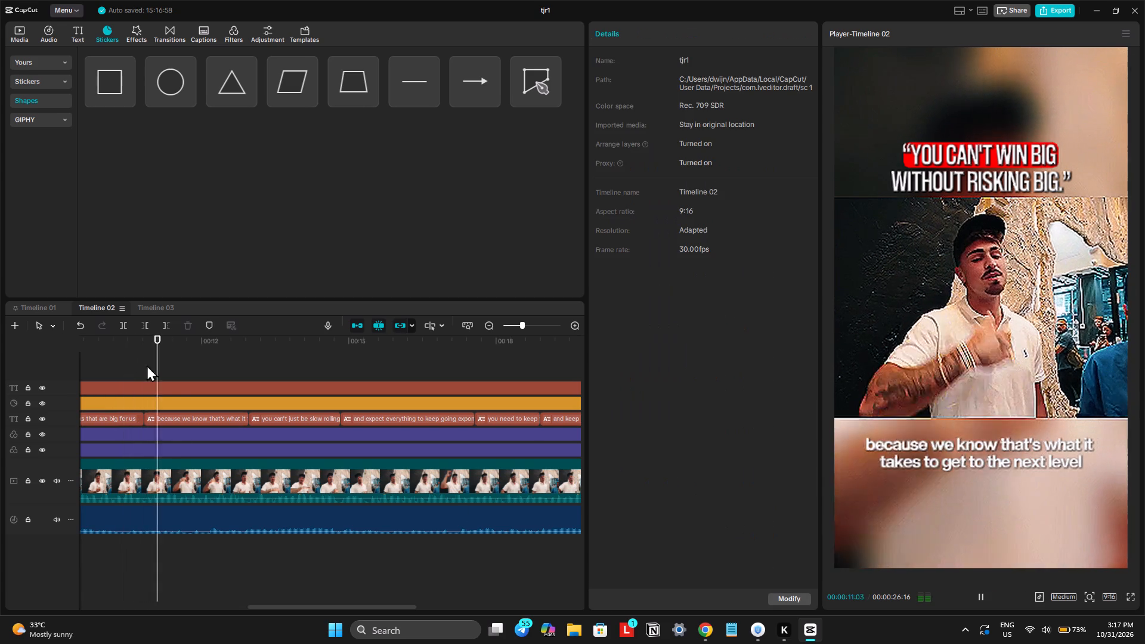
key("space")
left_click(474, 320)
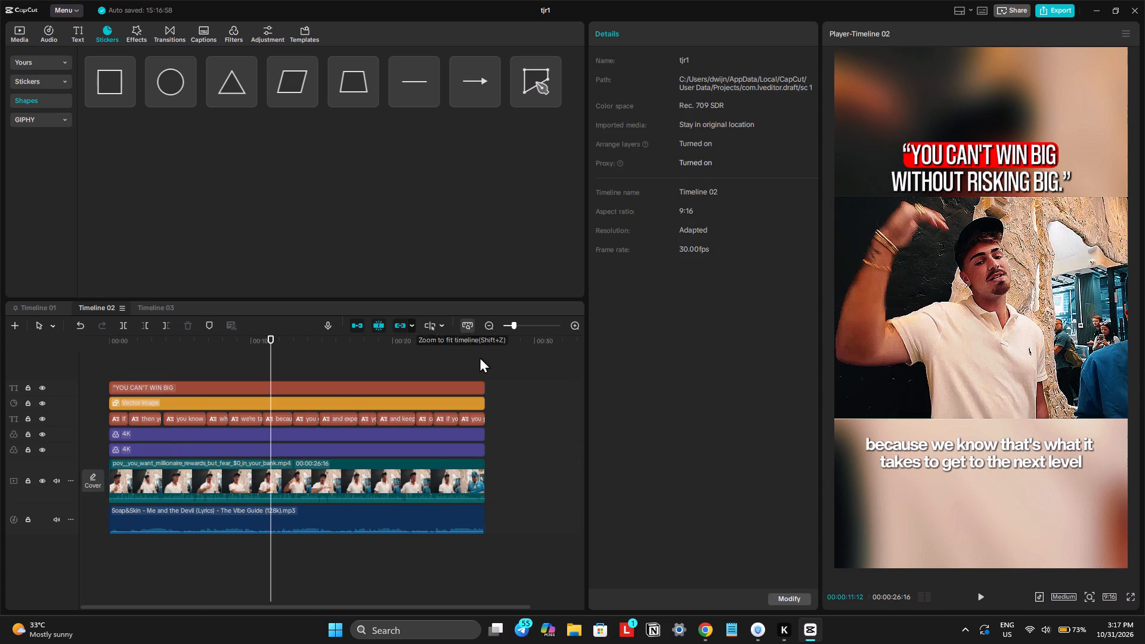
left_click_drag(492, 422, 276, 422)
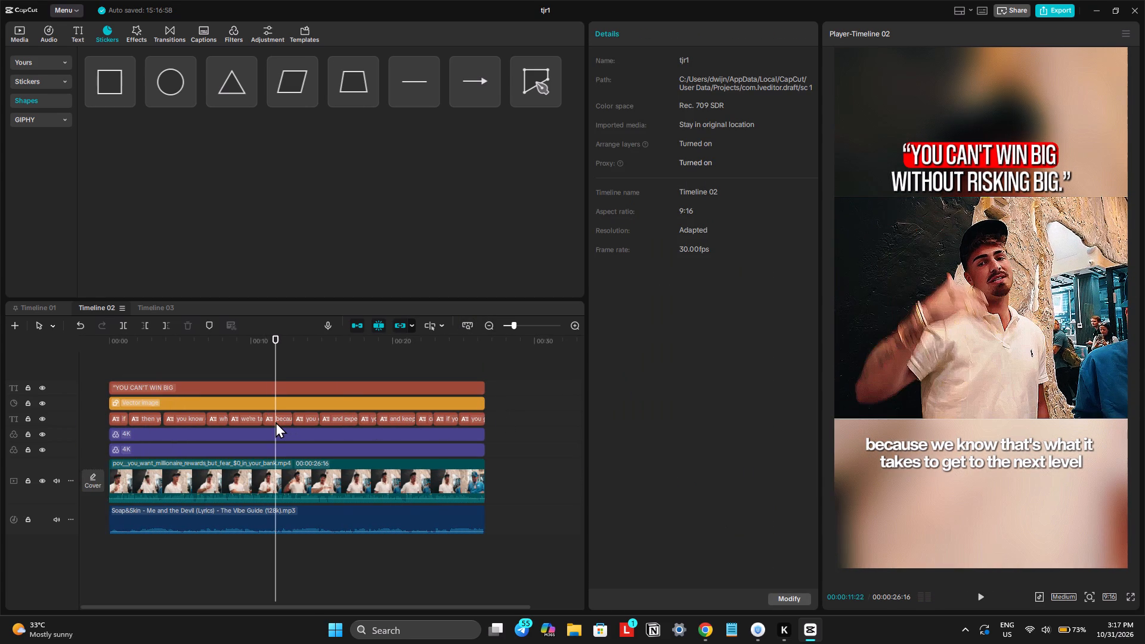
left_click(276, 422)
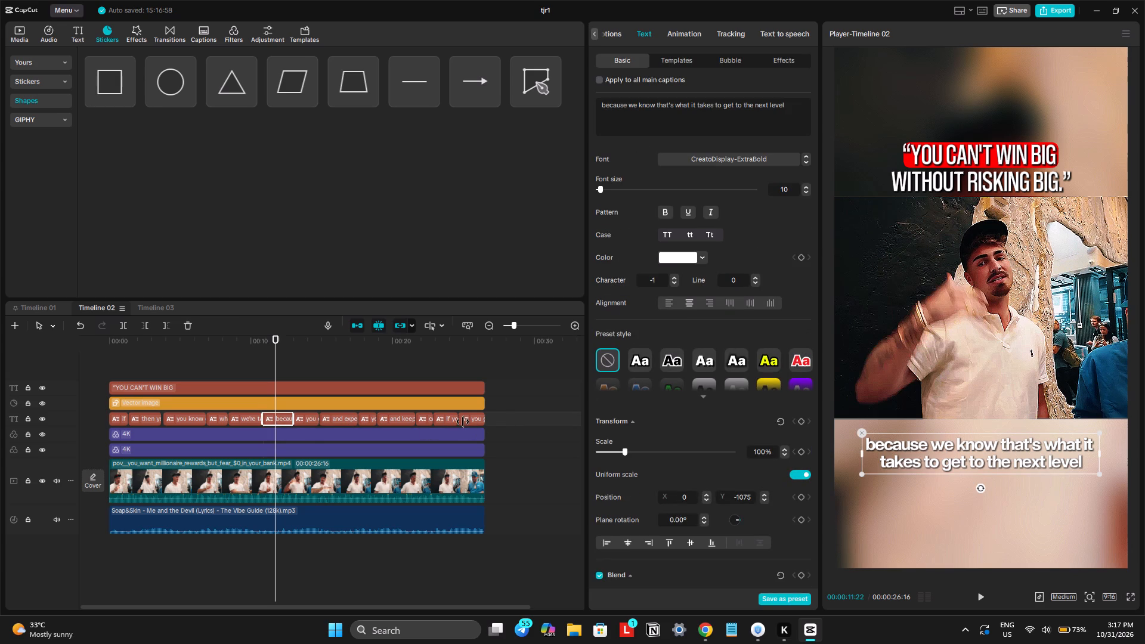
left_click_drag(492, 417, 305, 421)
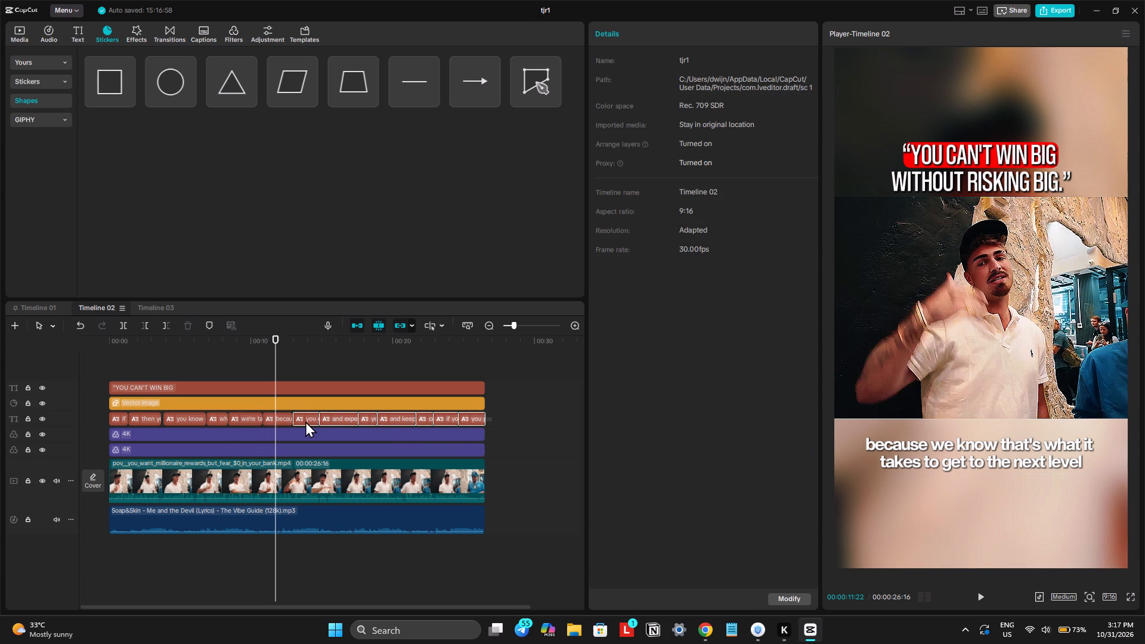
left_click_drag(305, 421, 290, 420)
left_click(694, 32)
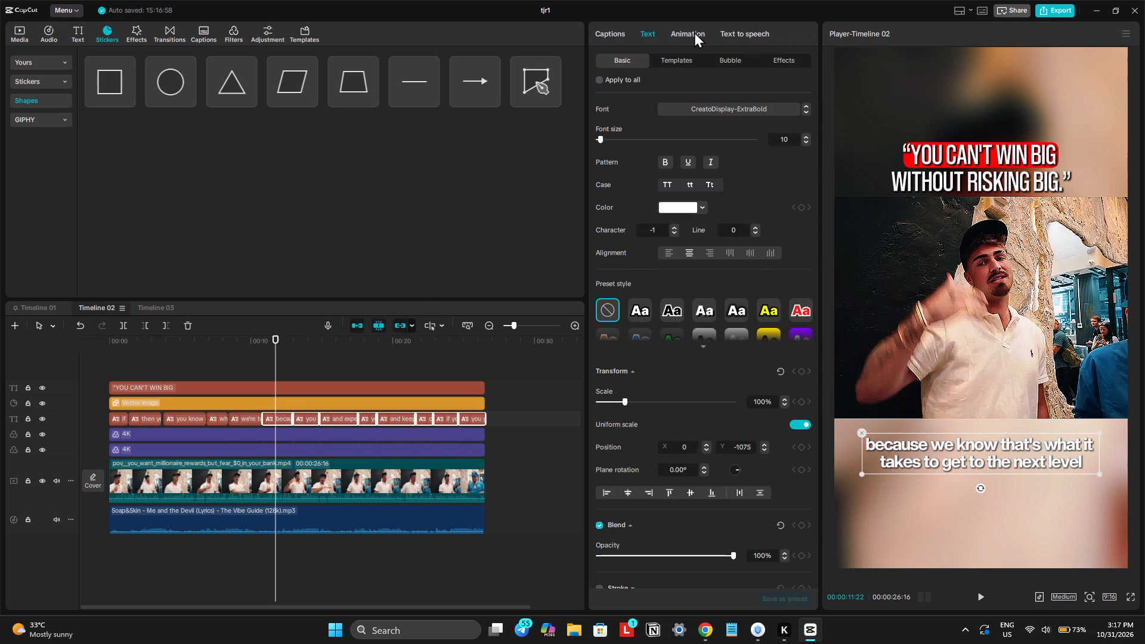
left_click(601, 110)
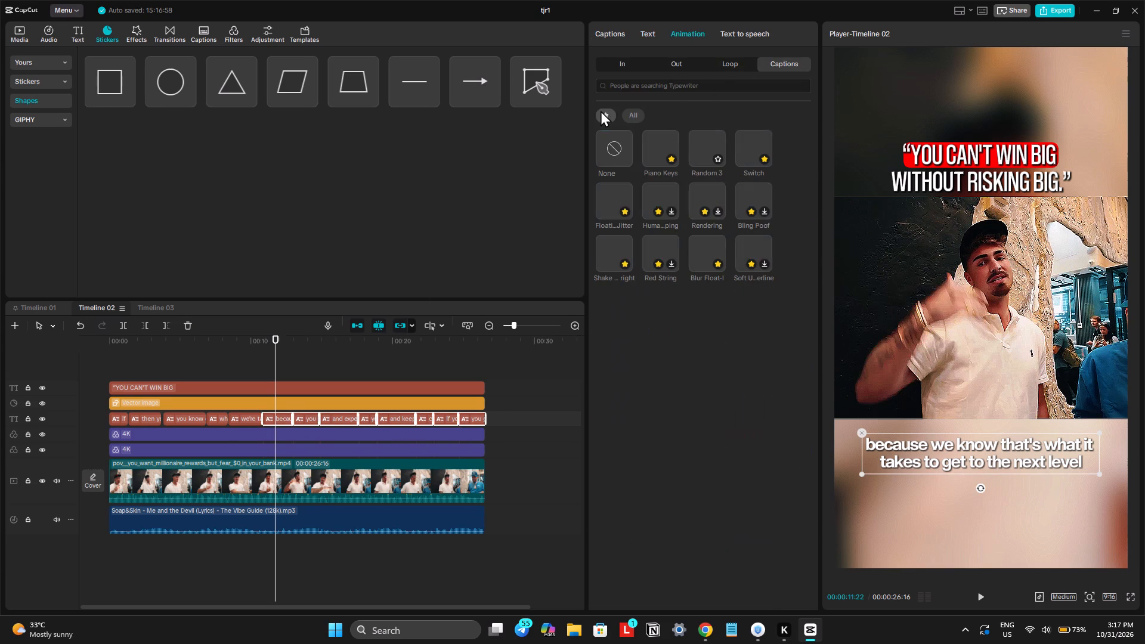
left_click(702, 144)
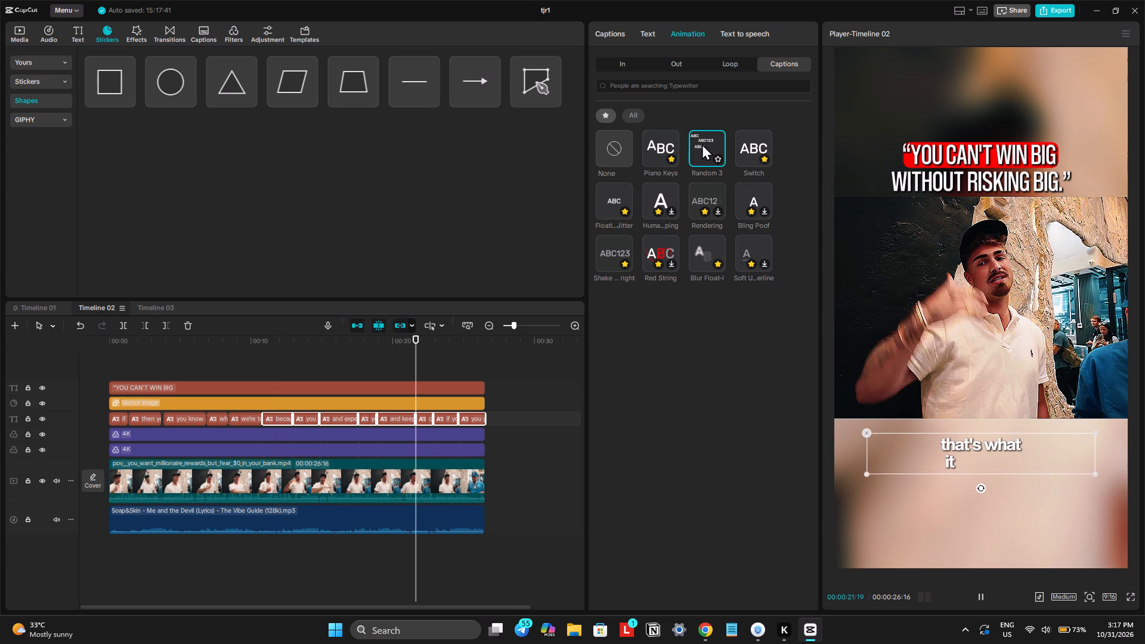
Set the text colour of the selected captions to yellow, FFDC00.
left_click(644, 38)
left_click(680, 208)
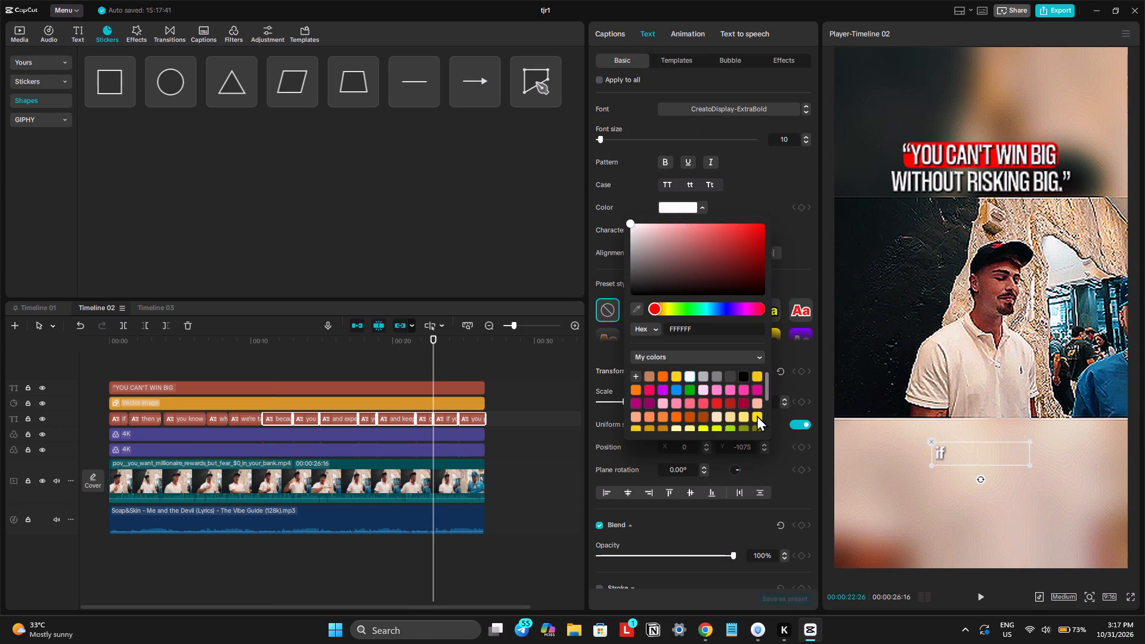
left_click(757, 415)
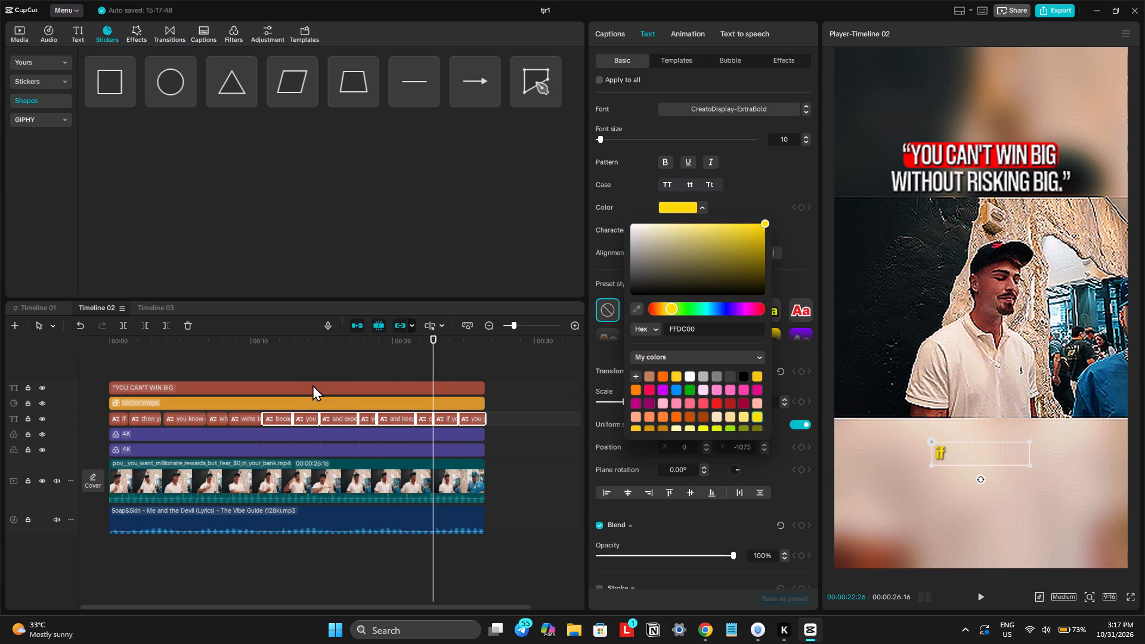
Move the selected yellow captions up so they sit over the lower edge of the middle video.
key("space")
left_click_drag(999, 451, 994, 430)
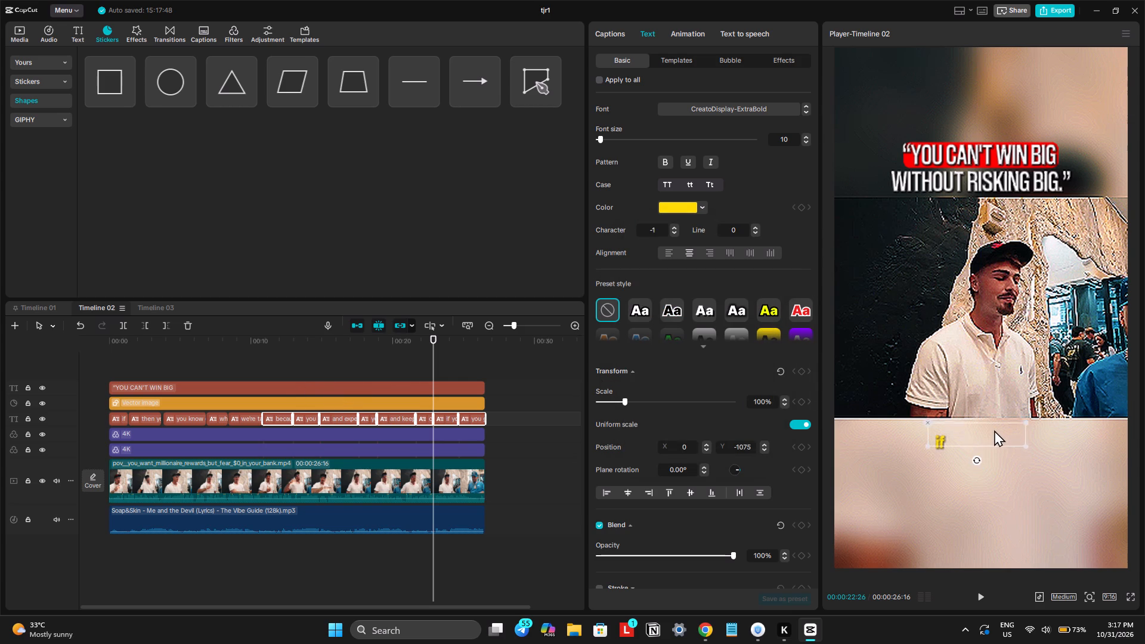
left_click_drag(994, 430, 990, 410)
Undo the accidental shift of the main video clip and lock its track.
left_click(990, 395)
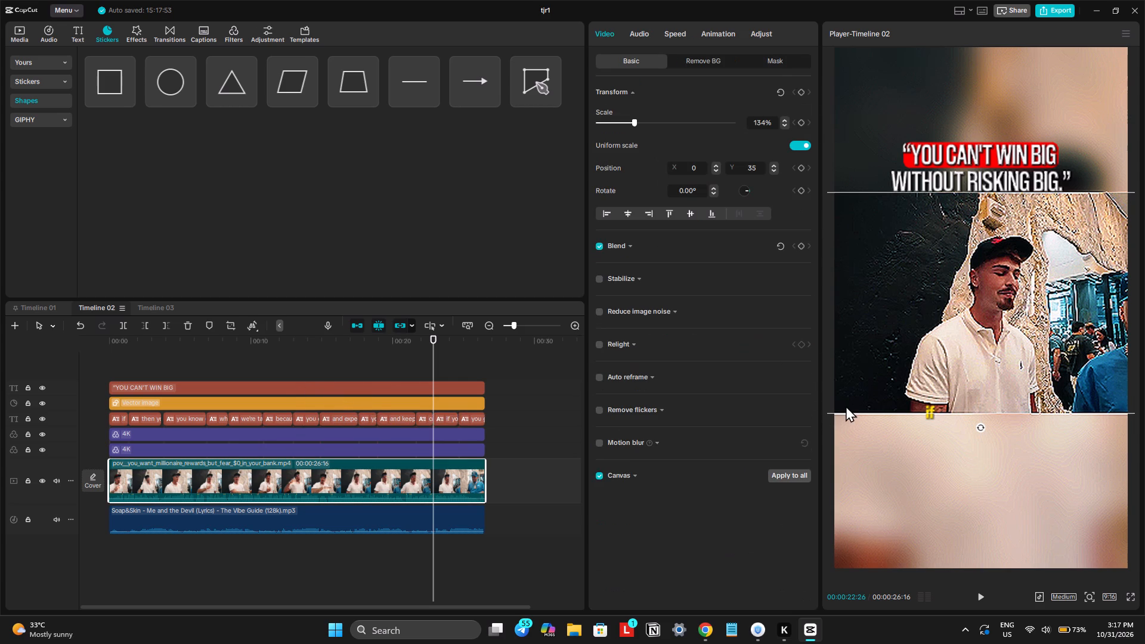
key("ctrl+z")
left_click(32, 481)
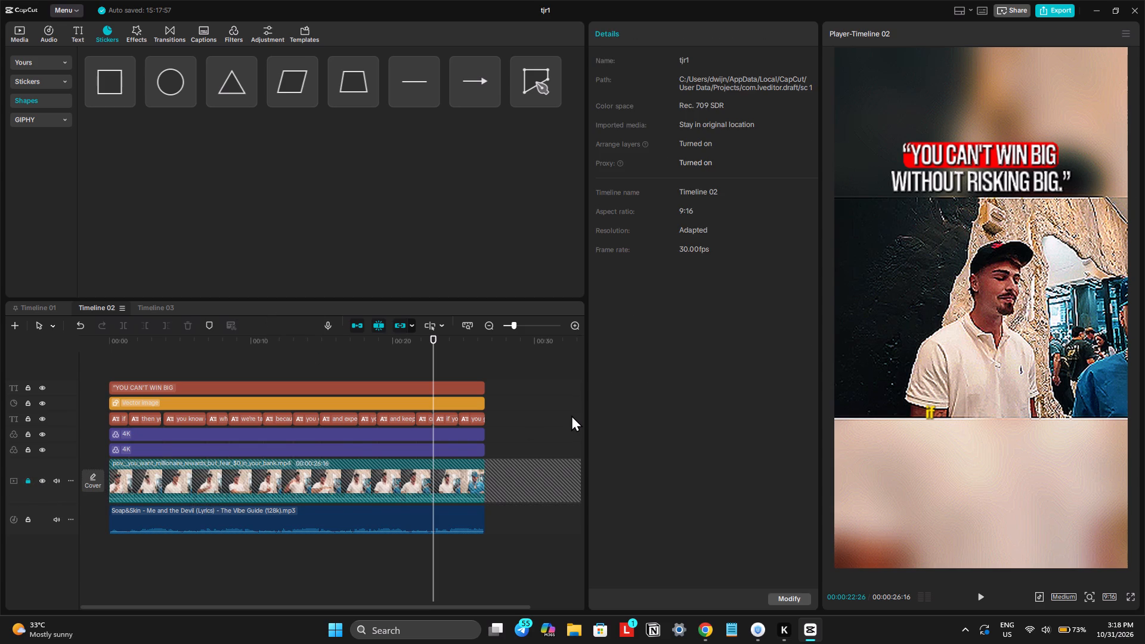
Set the text colour of the first five captions, through "we're taking", to yellow, FFDC00.
key("space")
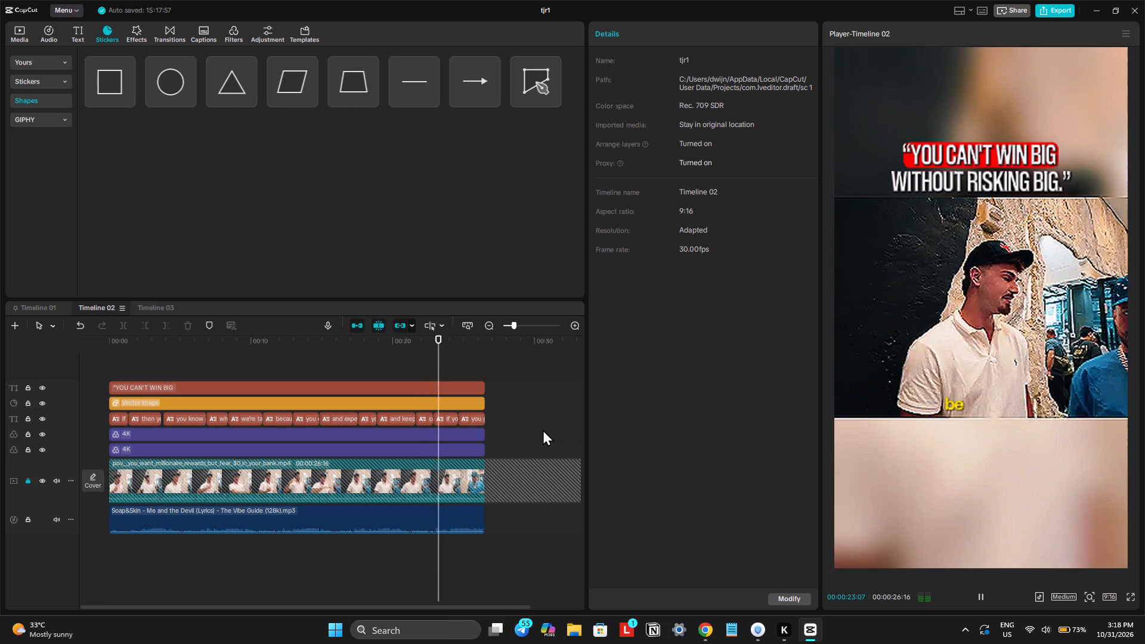
scroll(543, 429, "up", 5, "ctrl")
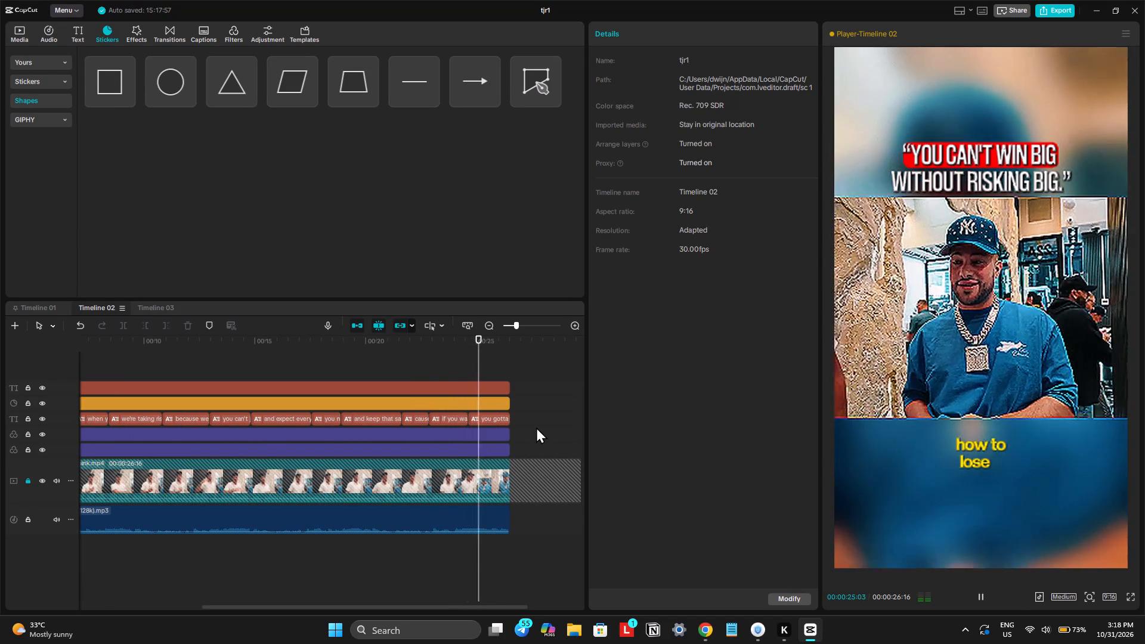
key("space")
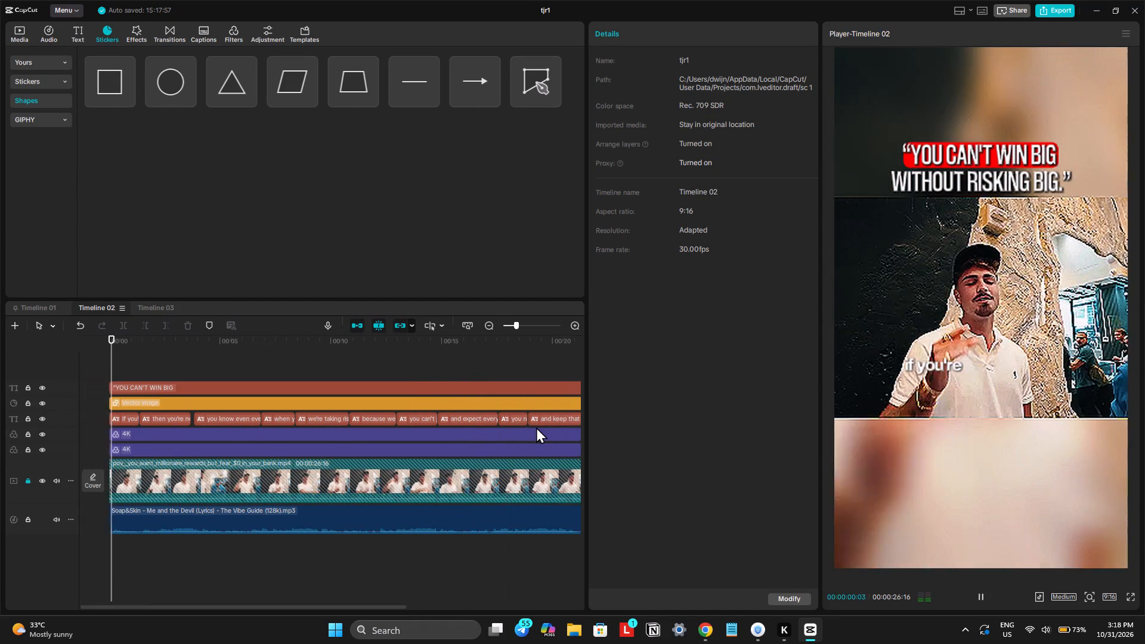
key("space")
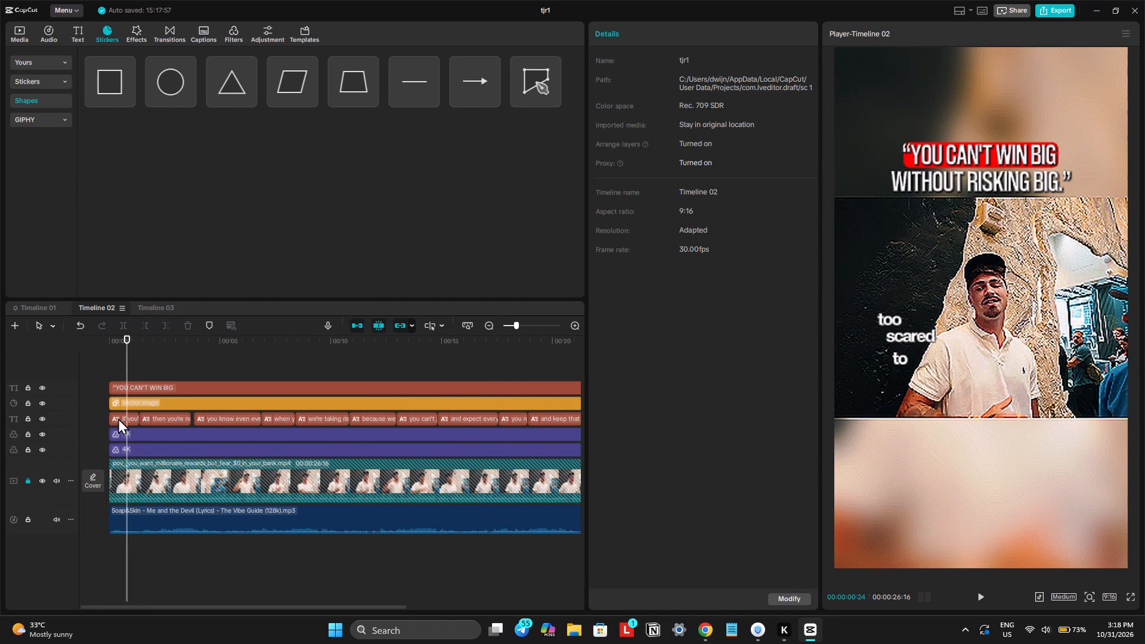
left_click_drag(97, 416, 258, 418)
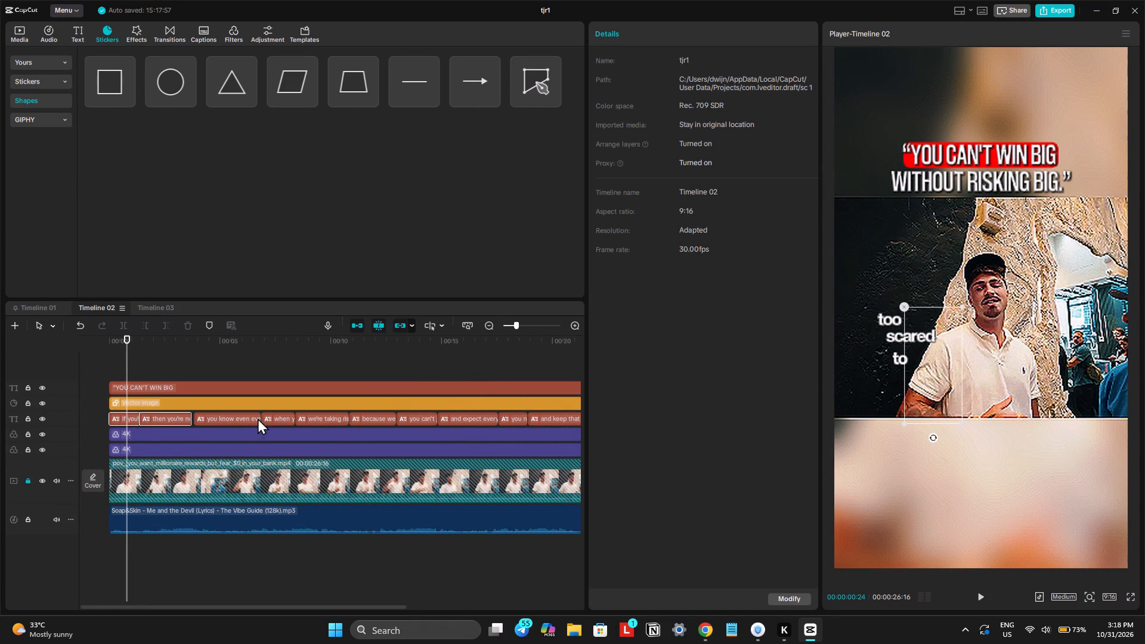
left_click_drag(258, 418, 330, 424)
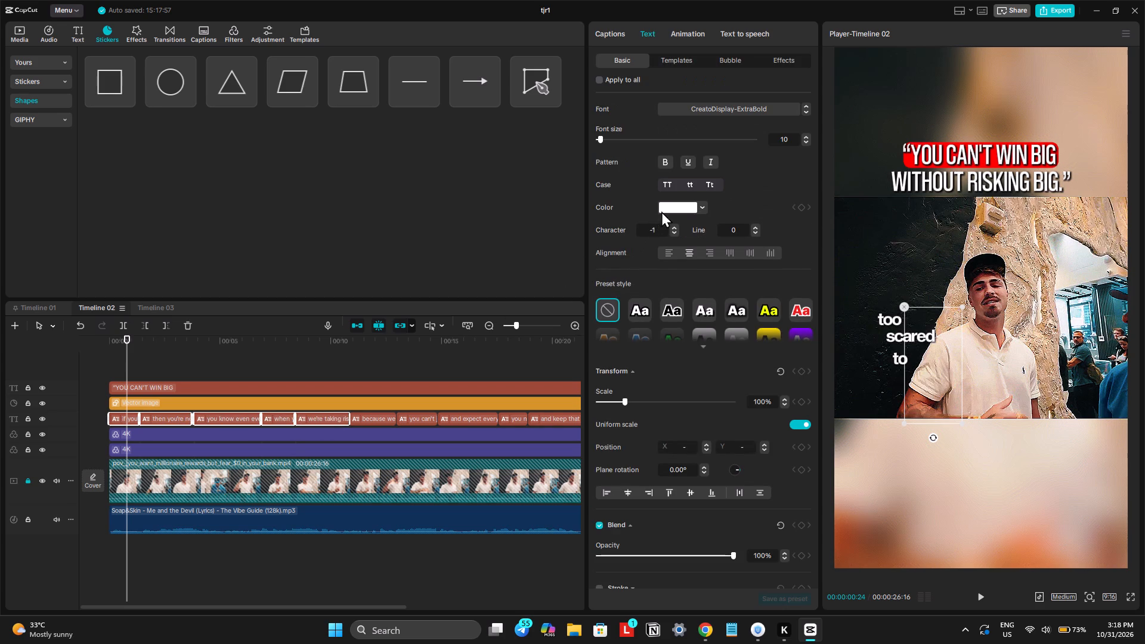
left_click(670, 206)
left_click(756, 378)
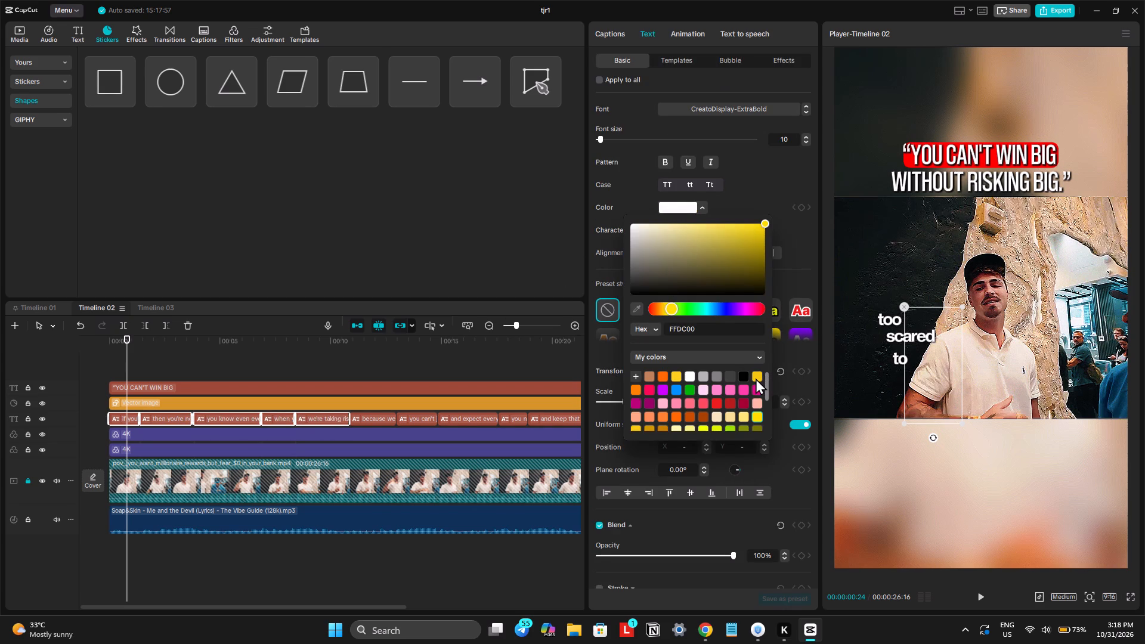
left_click(754, 419)
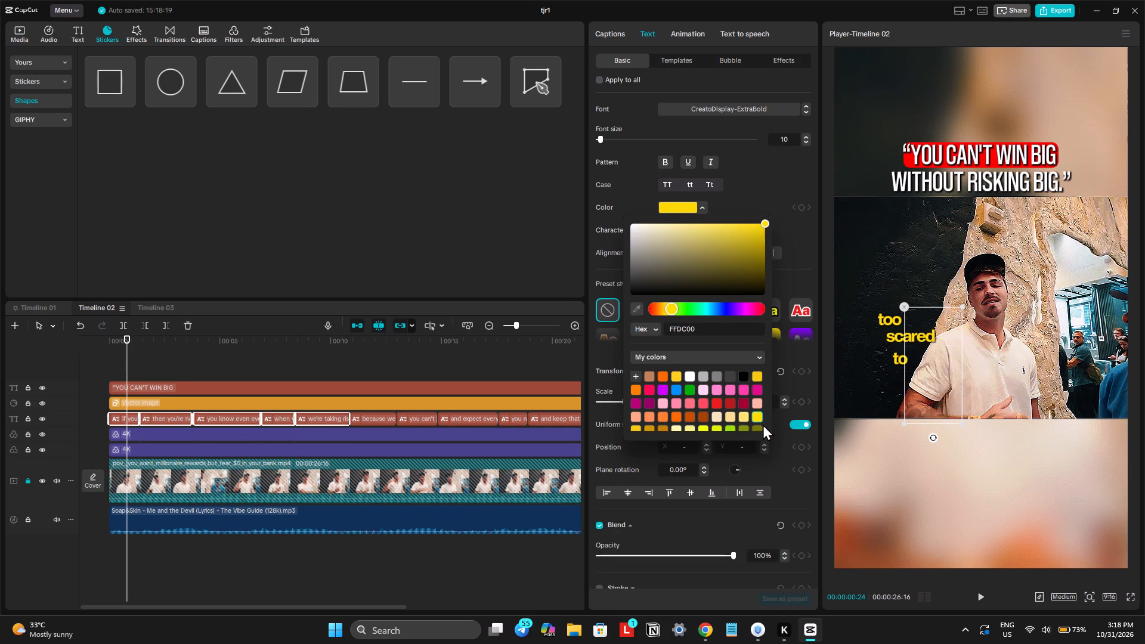
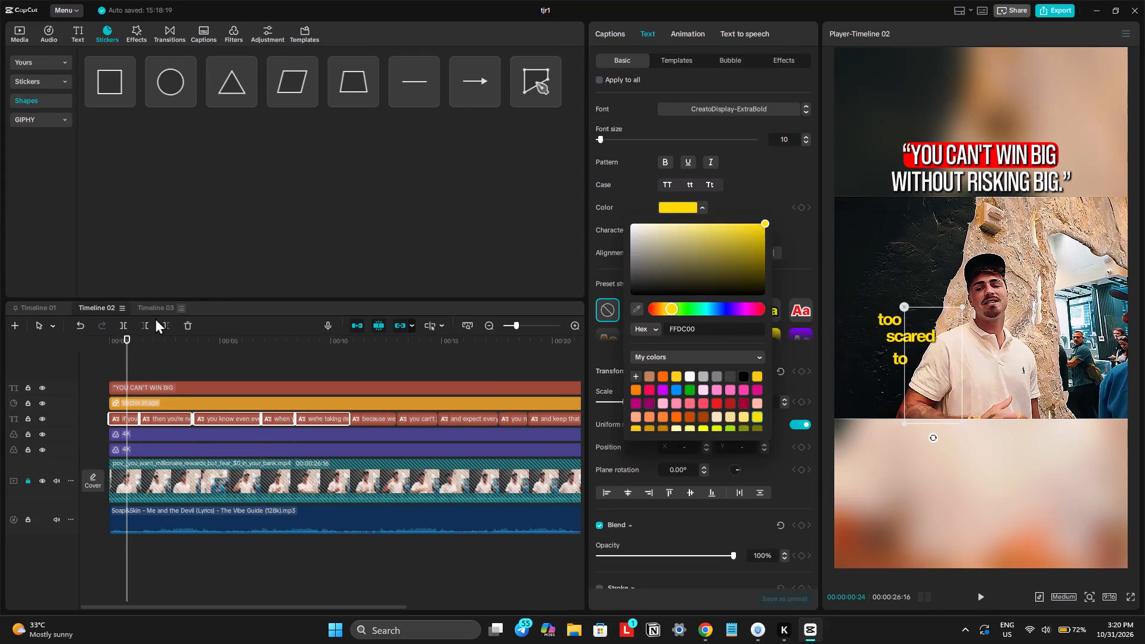
Play the captioned clip on Timeline 02 from the start to the end to review the captions.
left_click_drag(119, 338, 89, 353)
left_click(983, 596)
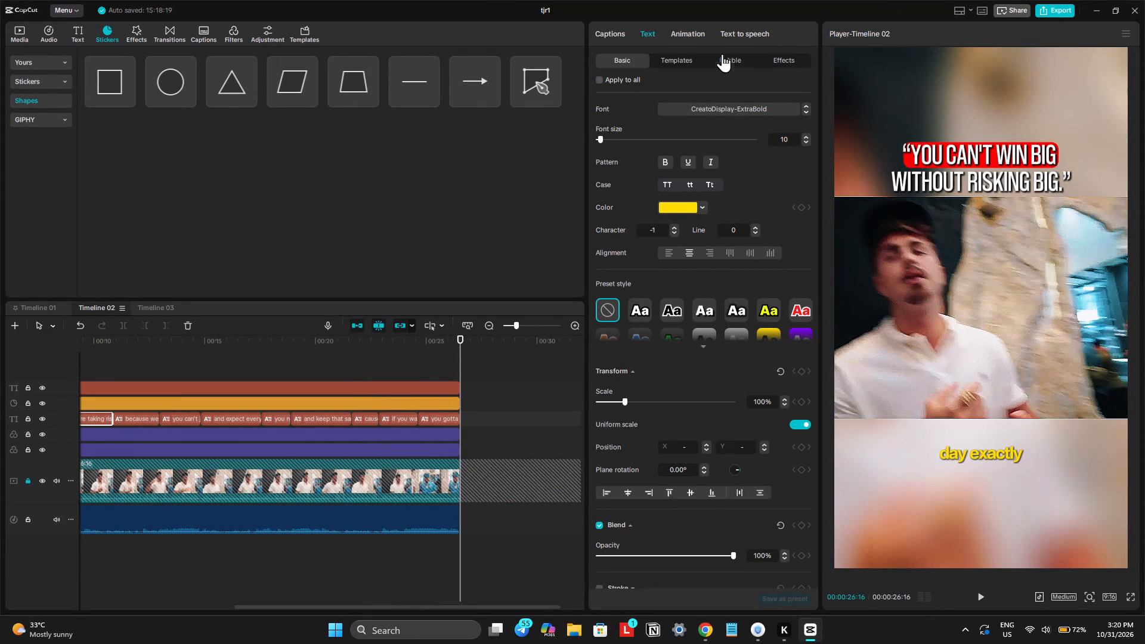
Export Timeline 02 under the name "tjr 2" as a 1080P, 30fps H.264 mp4.
left_click(545, 11)
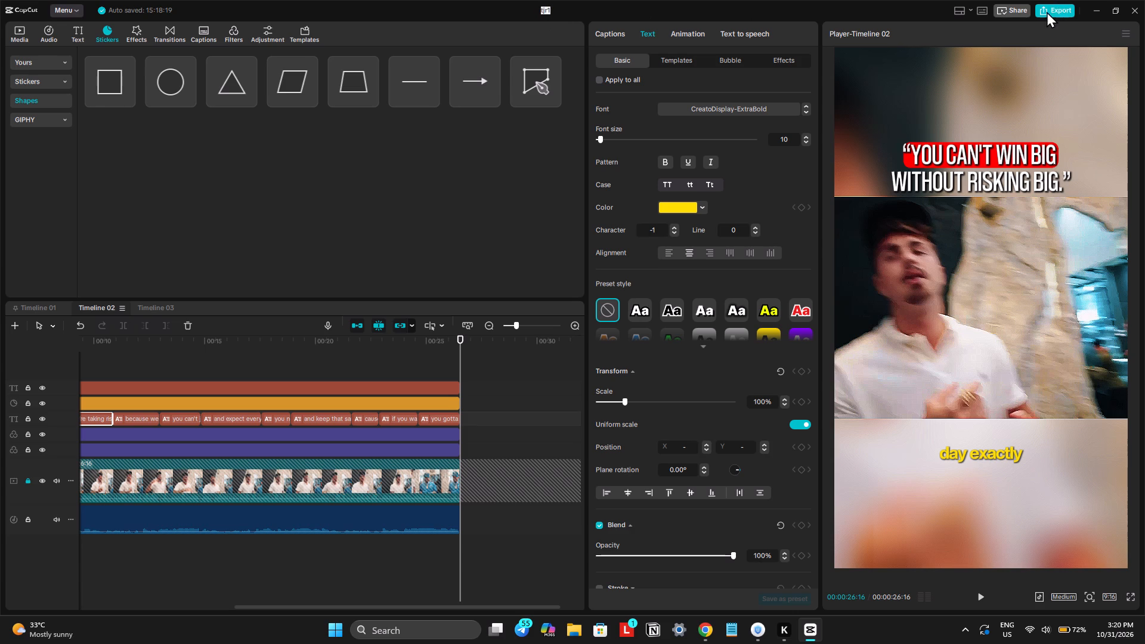
left_click(1045, 13)
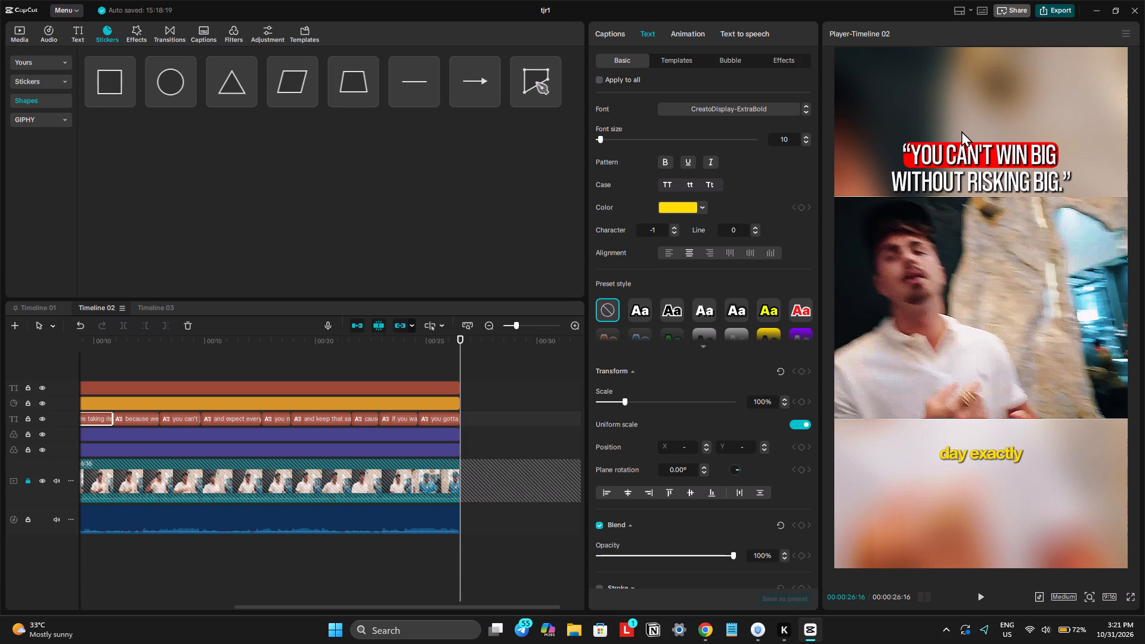
left_click(665, 171)
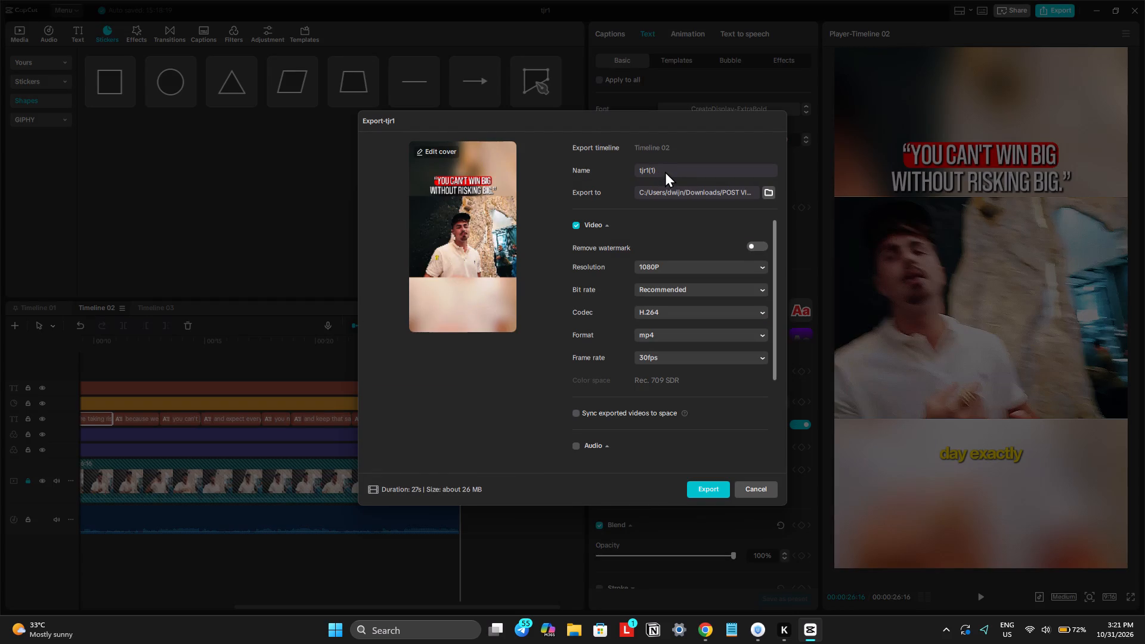
key("BackSpace")
key("BackSpace")
key("BackSpace")
key("BackSpace")
key("space")
type("2")
key("Return")
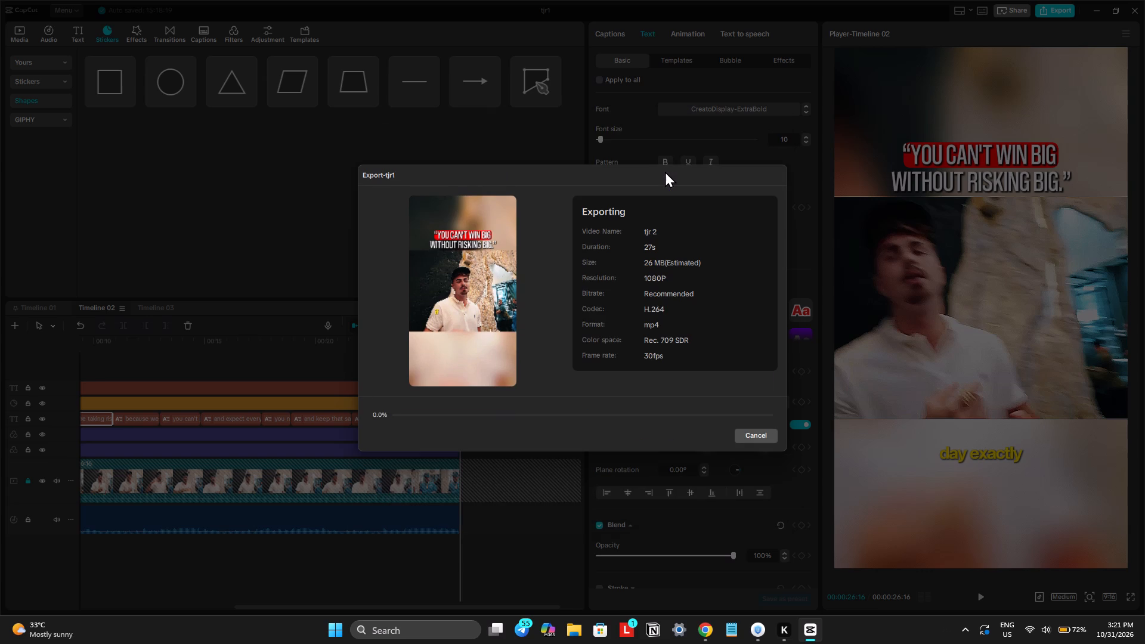
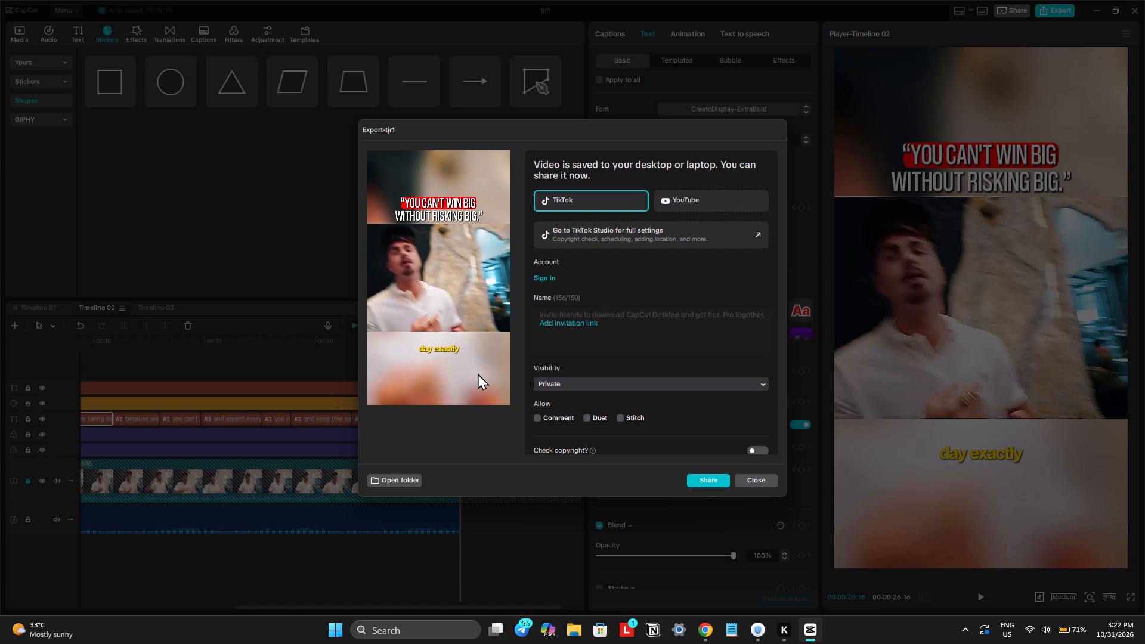
Close the finished export of Timeline 02 and open Timeline 03 for editing.
left_click(751, 482)
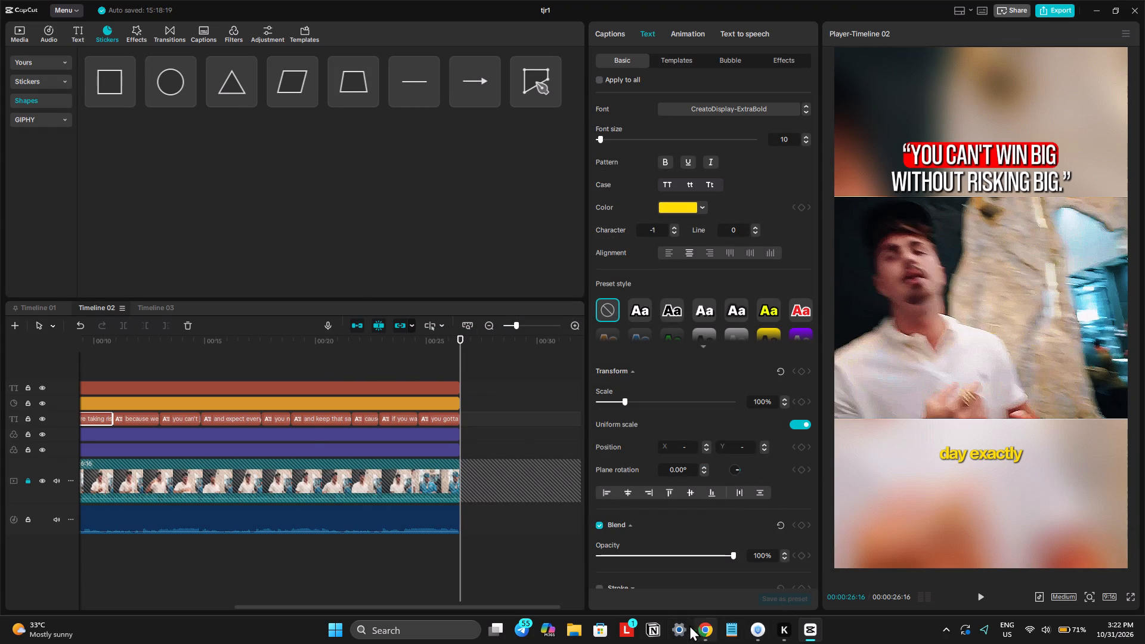
left_click(147, 309)
double_click(126, 352)
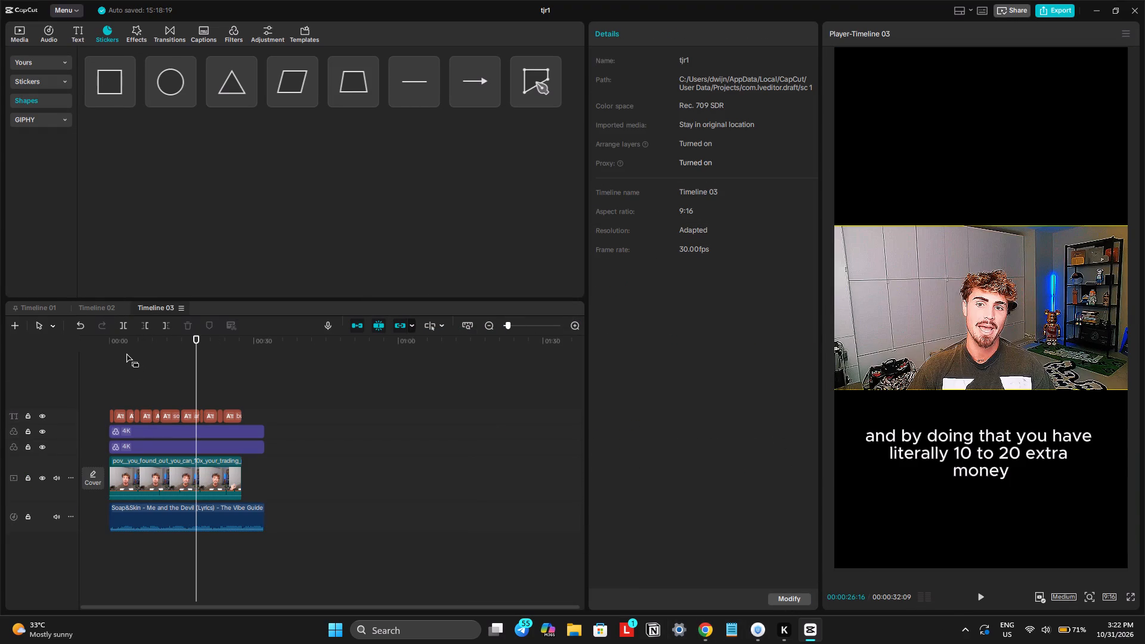
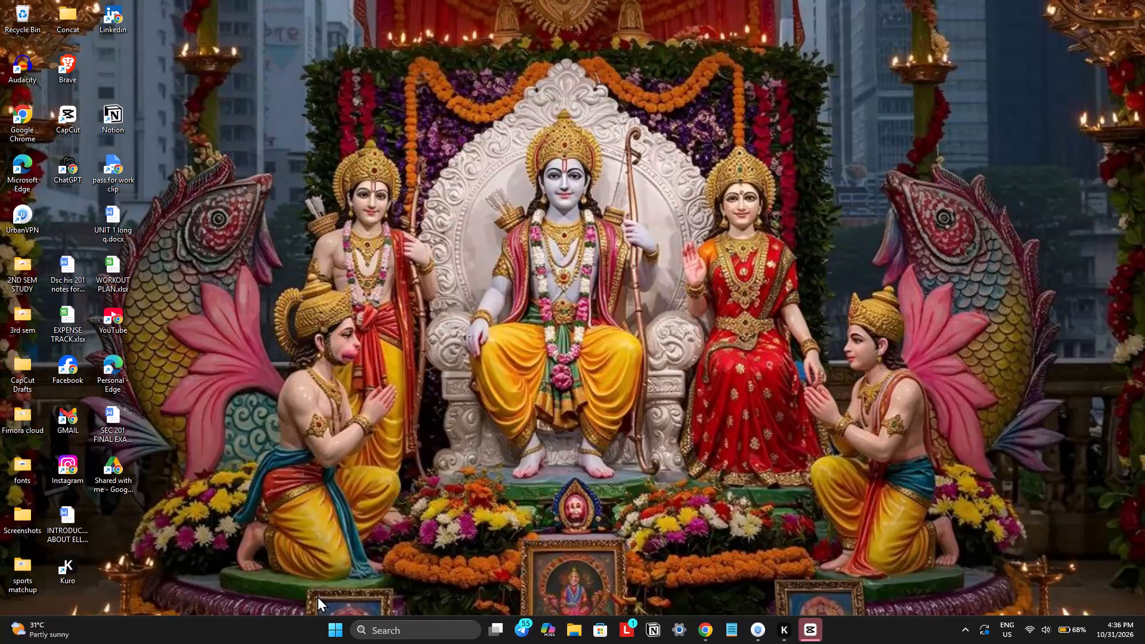
Return to CapCut and give Timeline 03's main video clip a blurred canvas background using the second blur level.
left_click(815, 638)
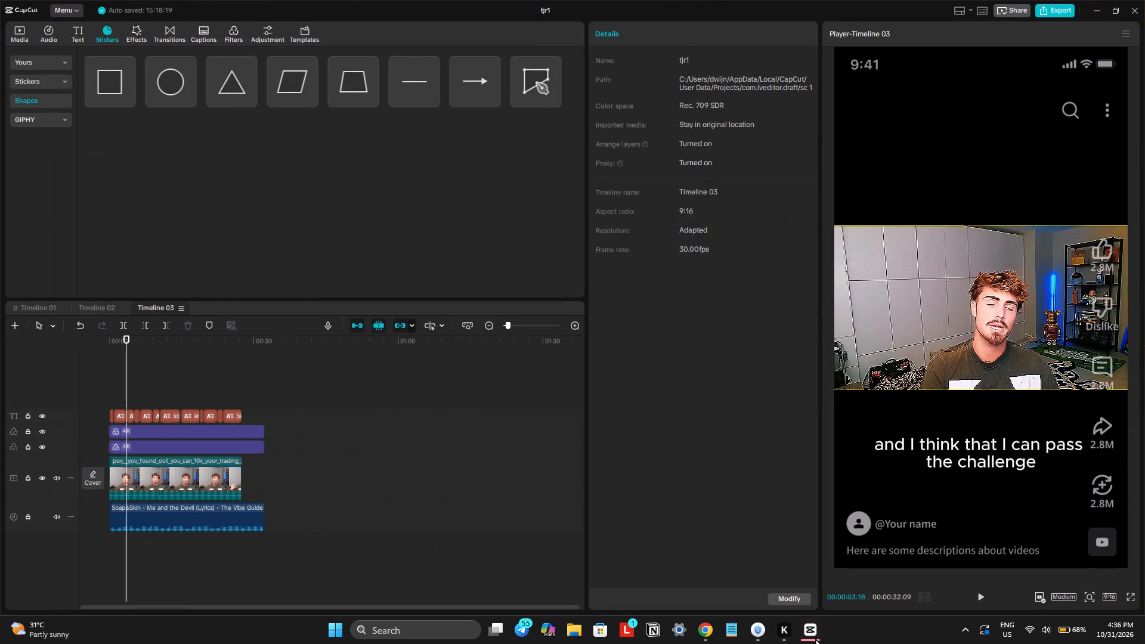
scroll(199, 464, "up", 6, "ctrl")
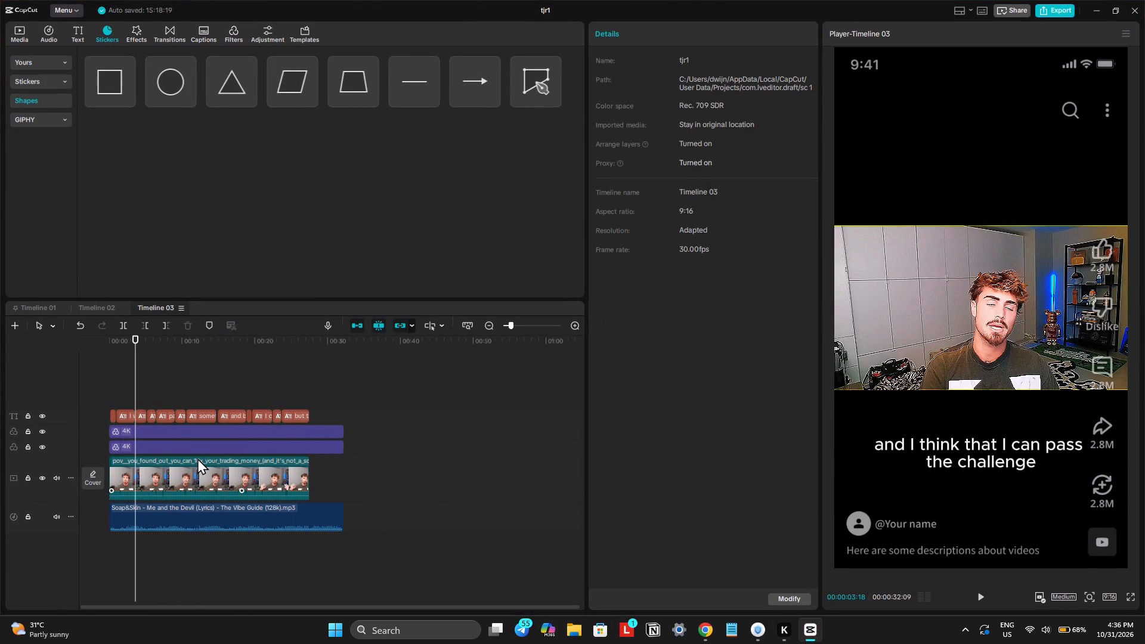
scroll(197, 458, "up", 6, "ctrl")
left_click(197, 456)
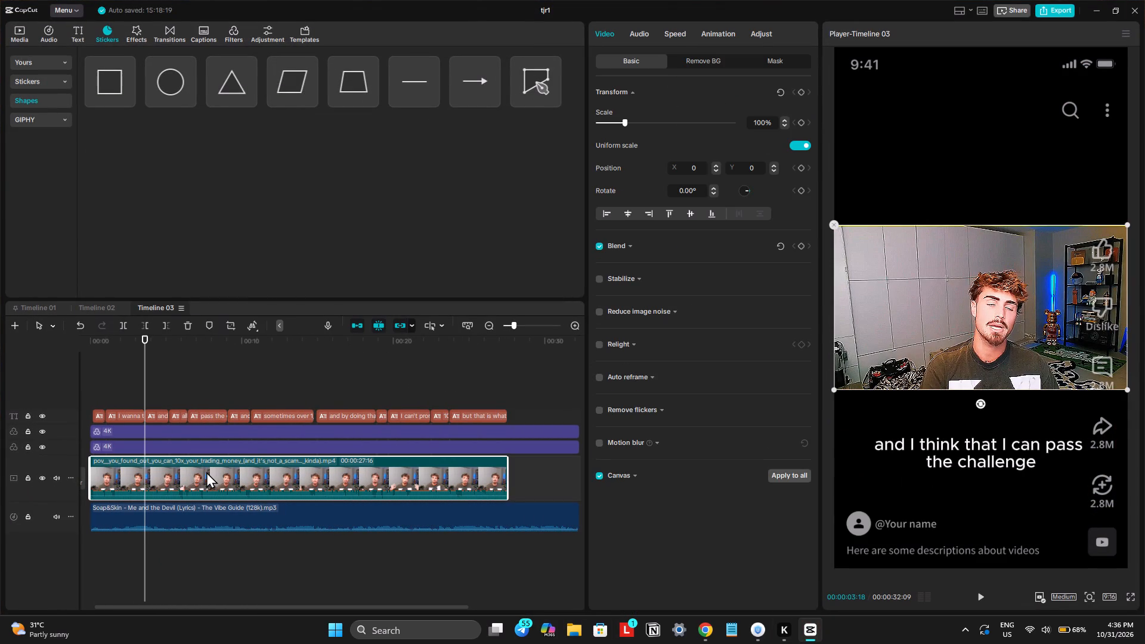
left_click(630, 478)
scroll(638, 496, "down", 1)
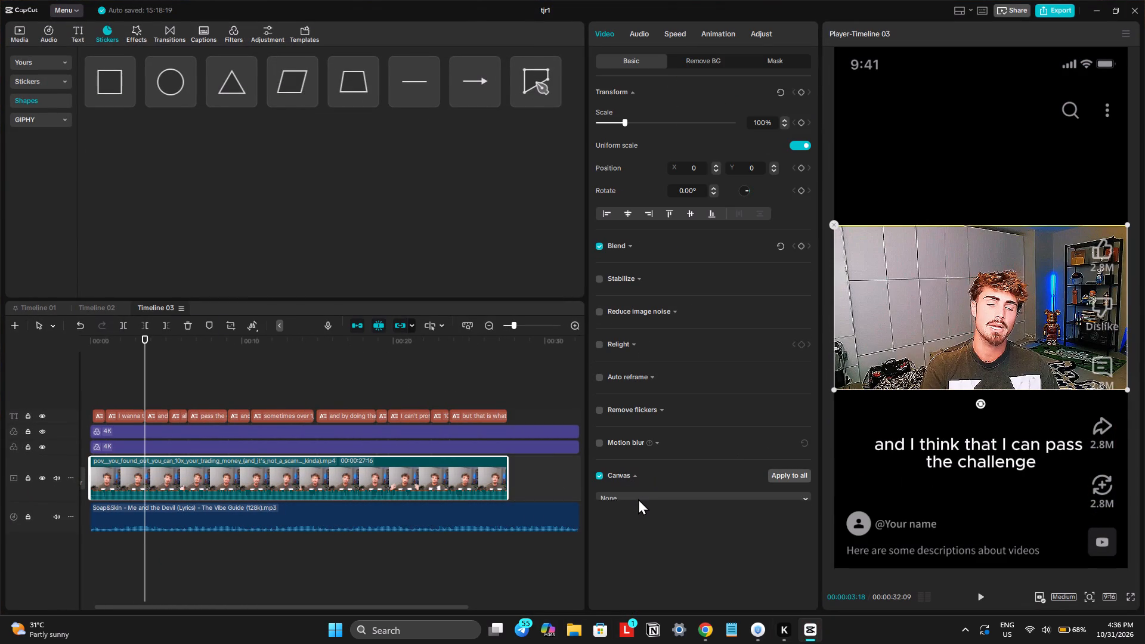
scroll(638, 499, "down", 1)
left_click(638, 499)
left_click(636, 539)
left_click(656, 538)
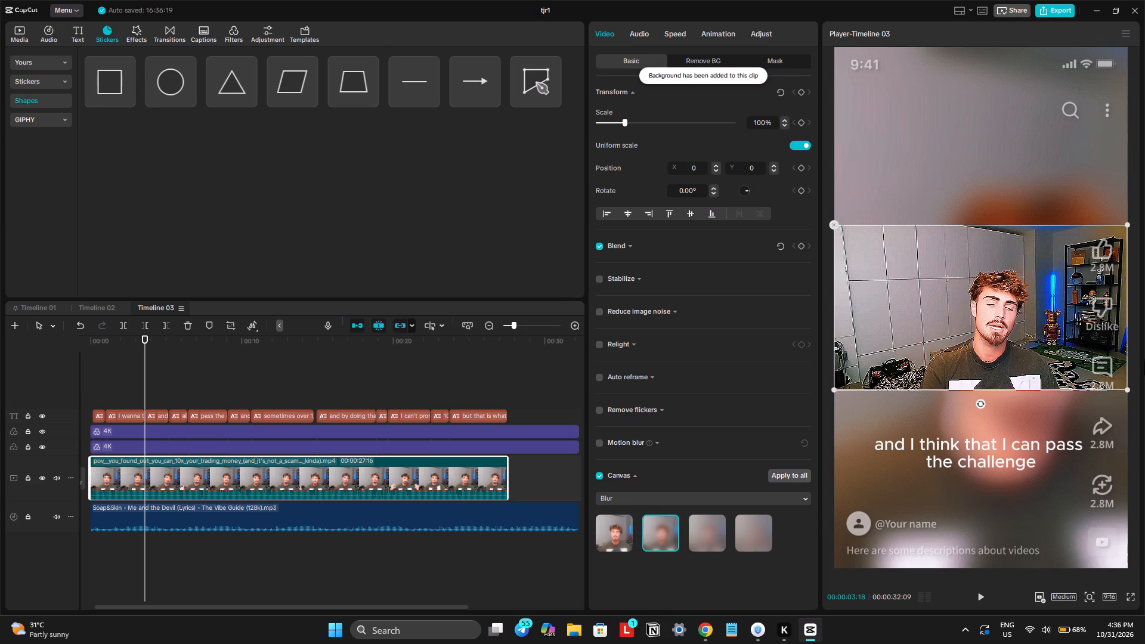
Enlarge the main video clip in the frame to about 152% scale.
left_click_drag(1132, 394, 1144, 450)
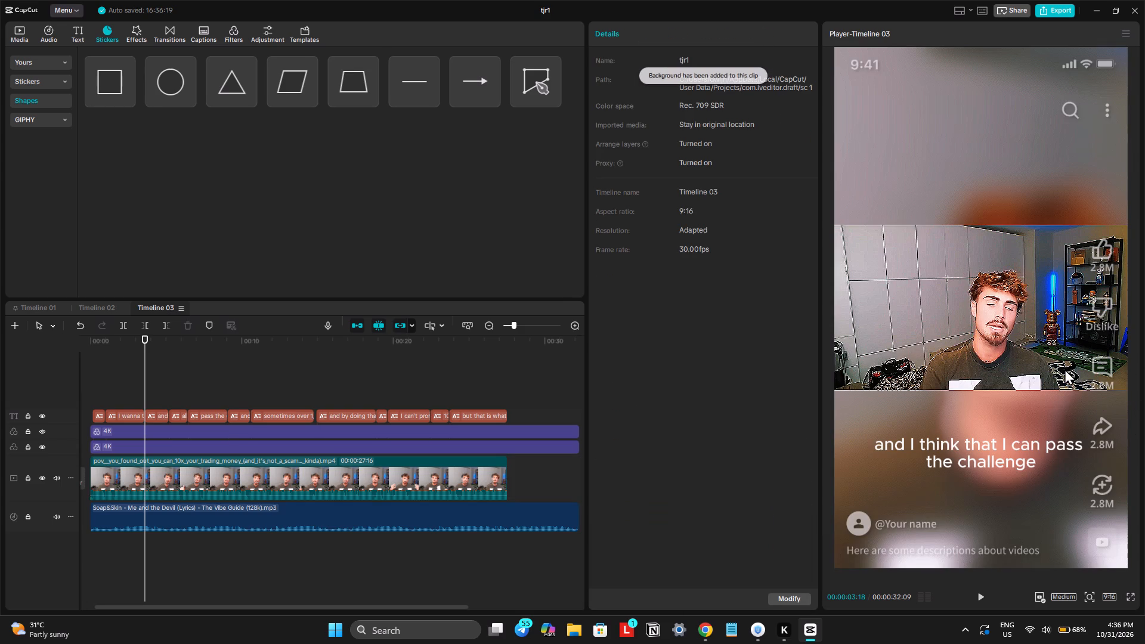
left_click(1064, 369)
left_click_drag(1132, 389, 1144, 428)
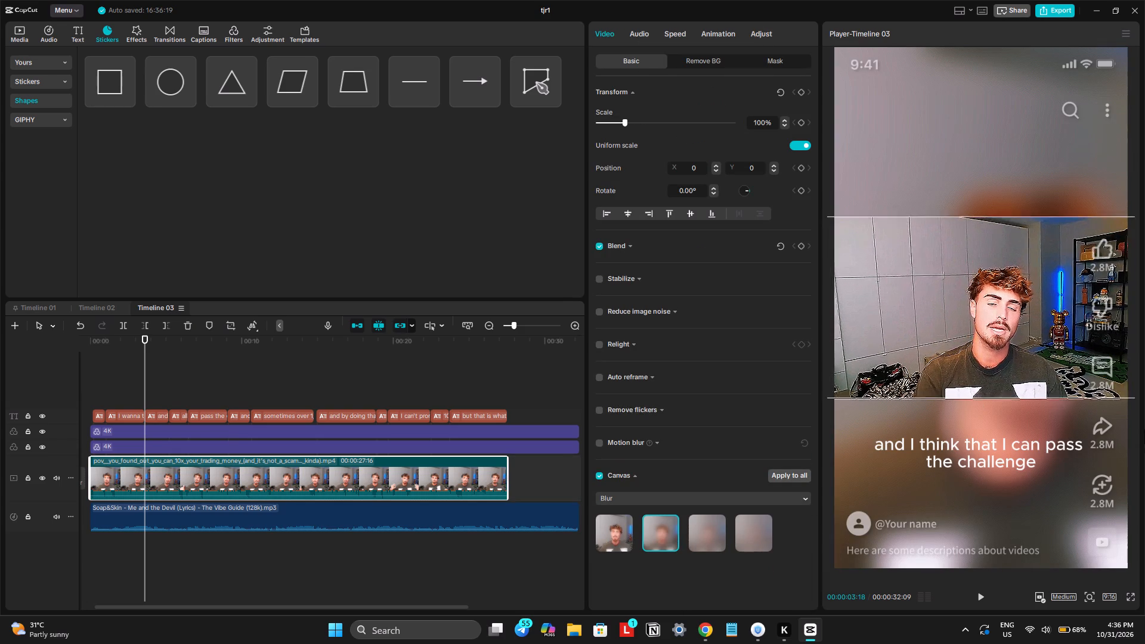
left_click_drag(1144, 428, 1144, 615)
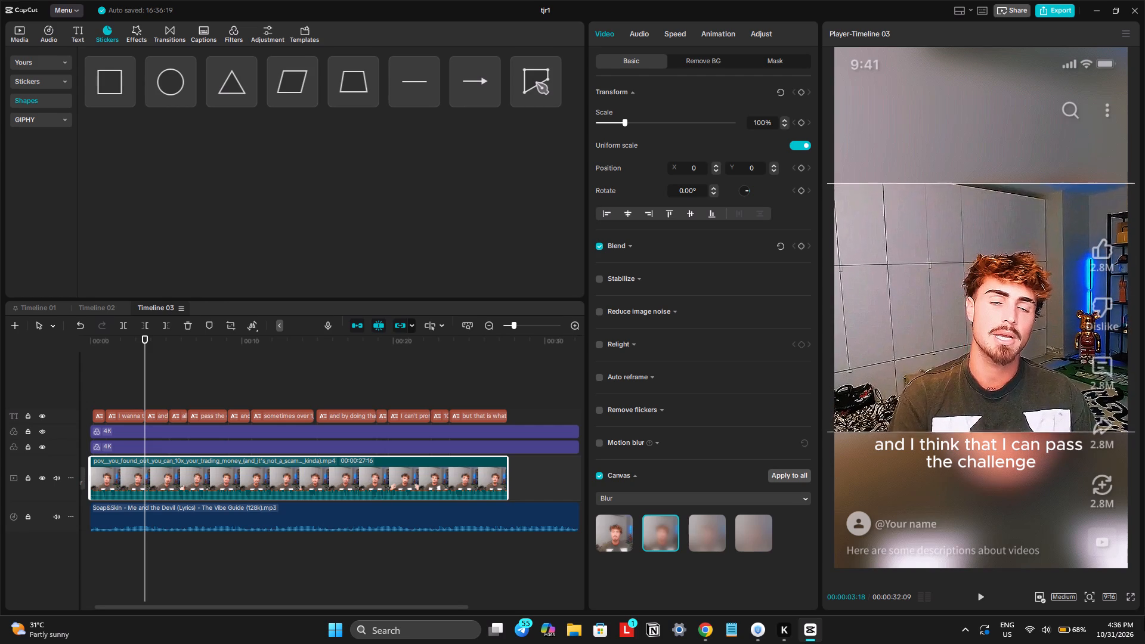
left_click_drag(1144, 615, 1144, 618)
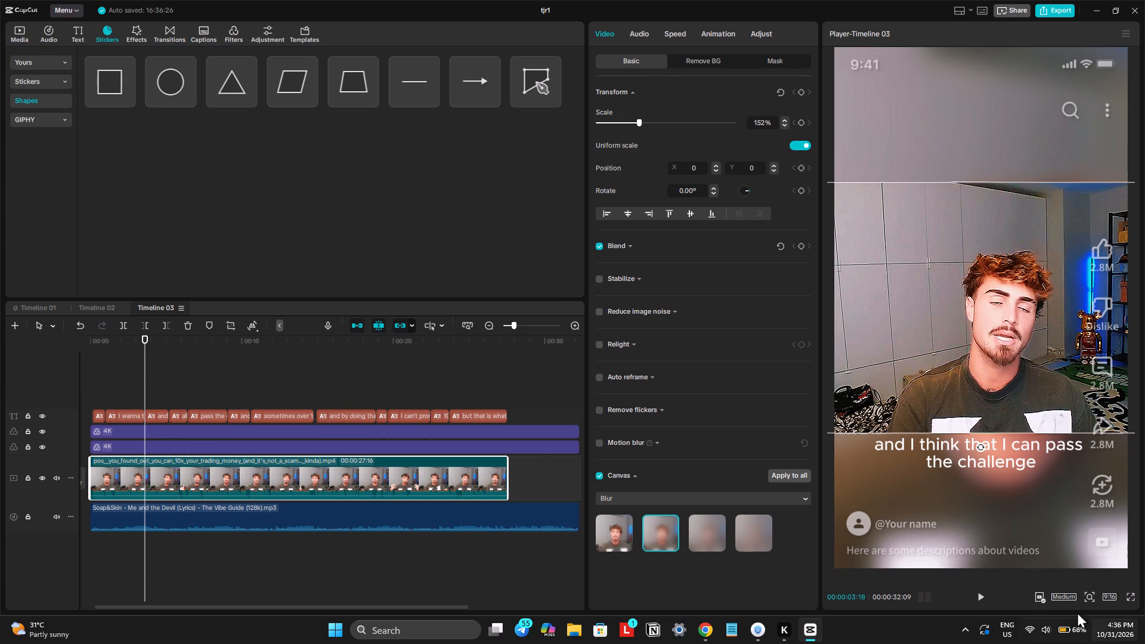
Trim the adjustment layers and background music to end with the main video clip at 00:00:27:16.
left_click(508, 382)
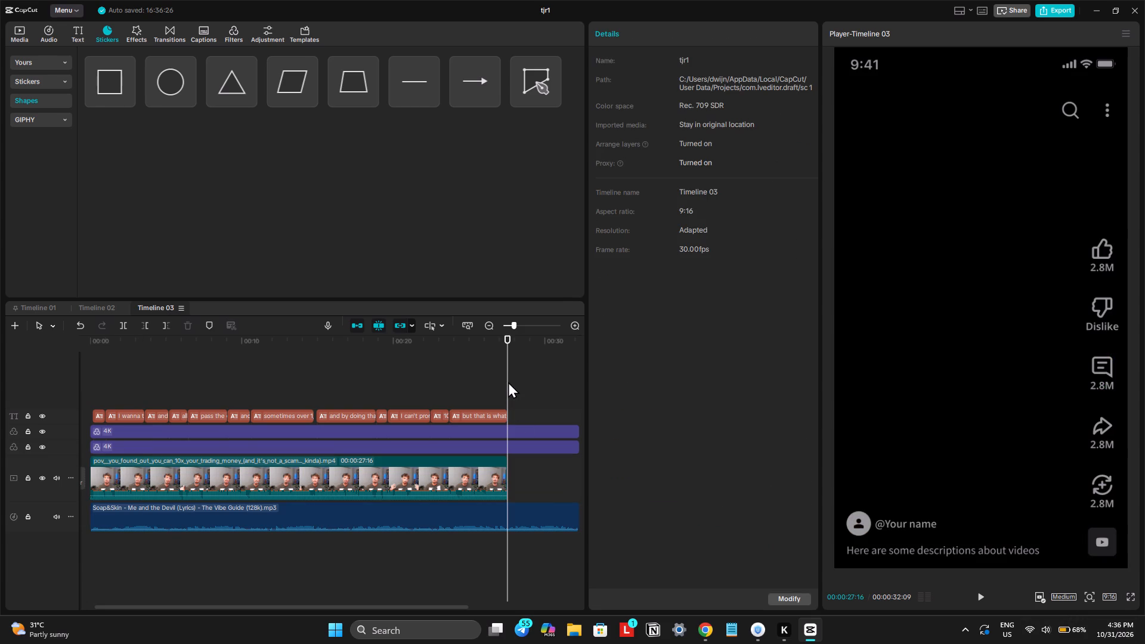
key("ctrl+a")
key("w")
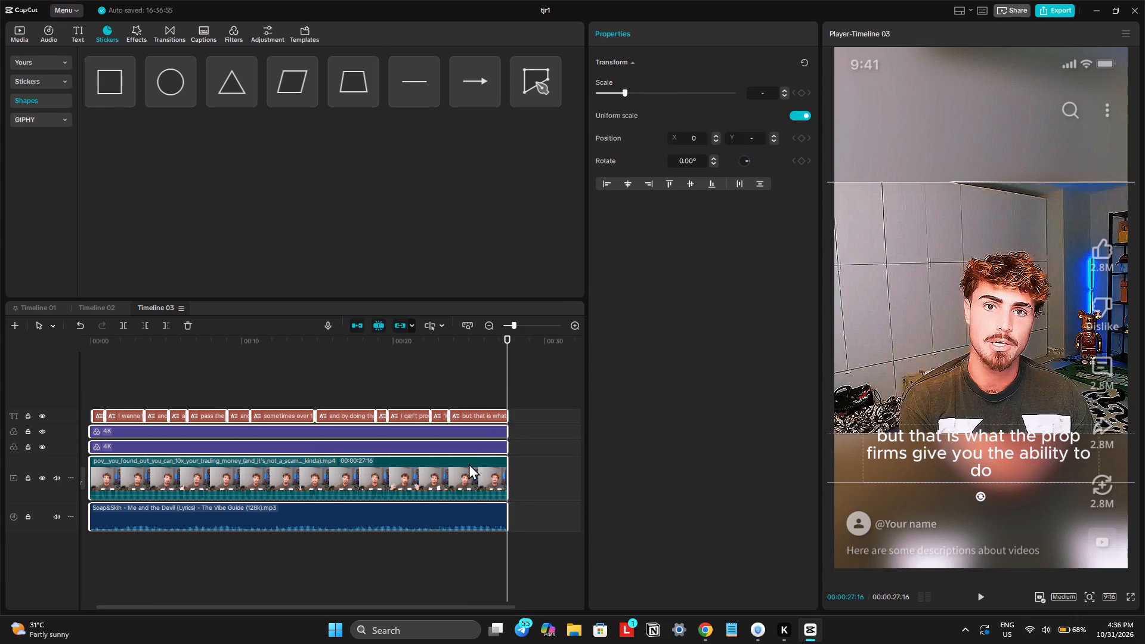
Select all the caption clips on the text track, leaving out the adjustment layers.
left_click(213, 385)
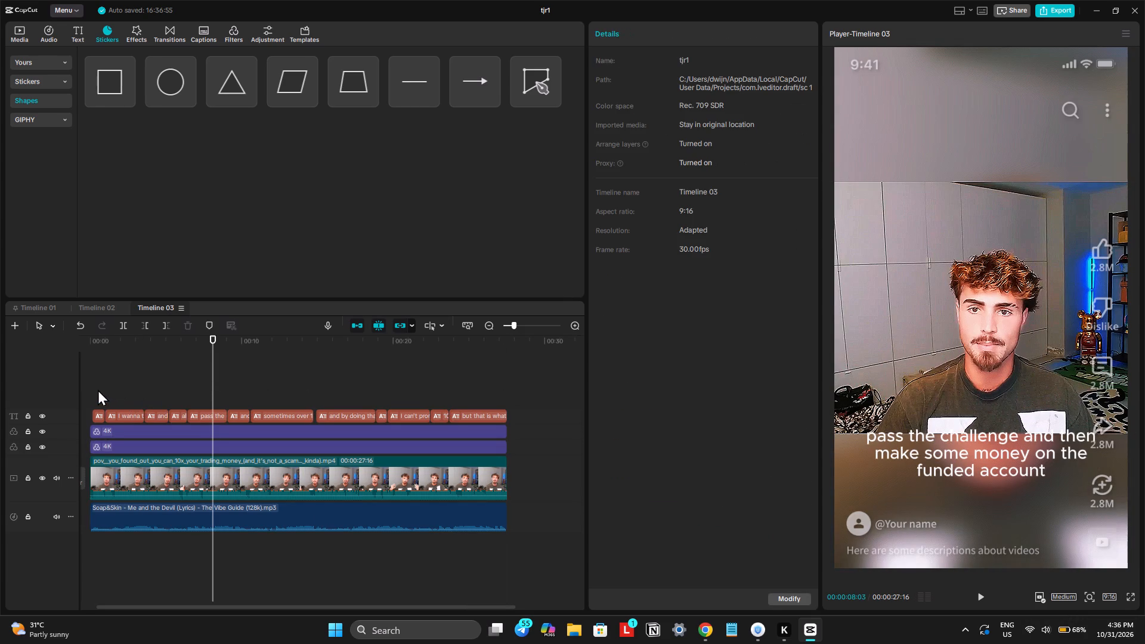
left_click_drag(91, 388, 137, 415)
left_click(117, 392)
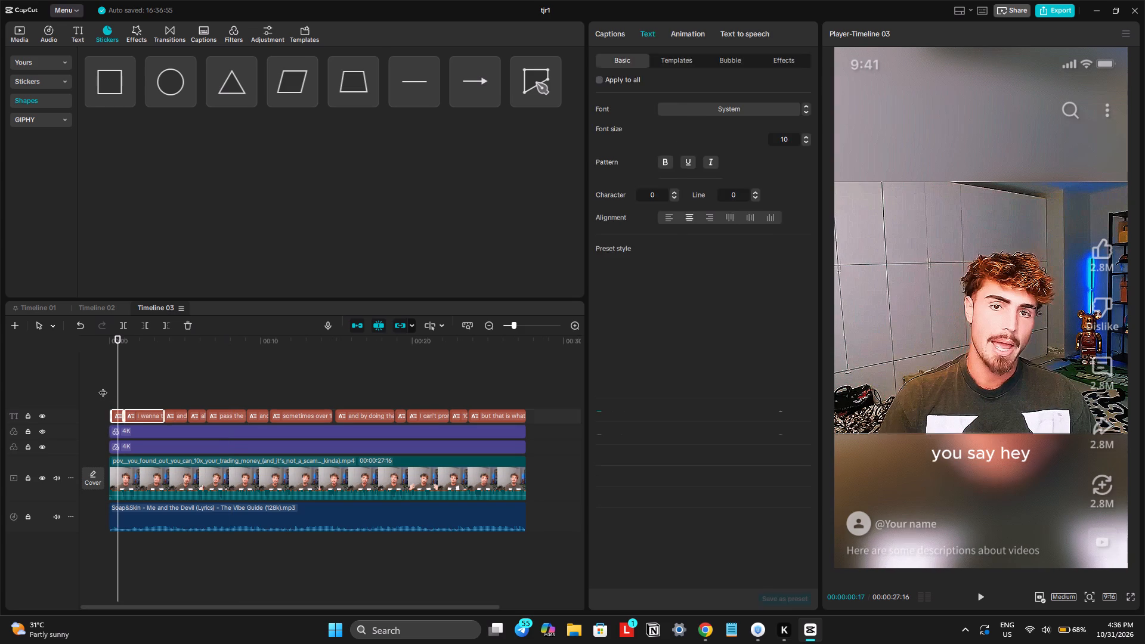
left_click_drag(103, 386, 595, 441)
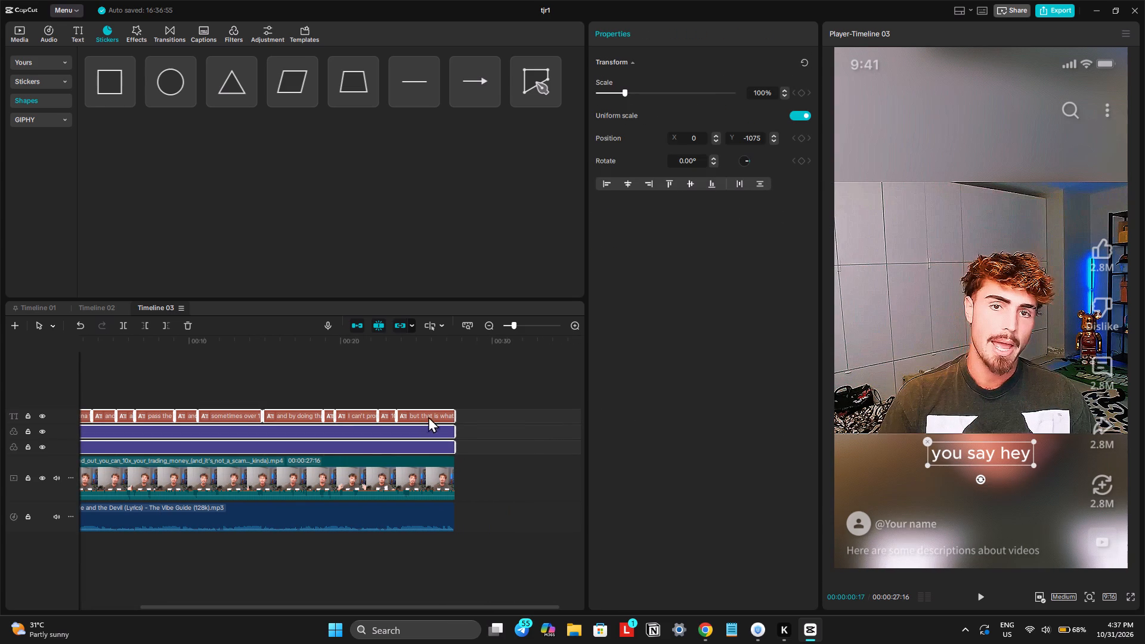
scroll(442, 411, "right", 3)
left_click(175, 398)
left_click_drag(109, 392, 197, 408)
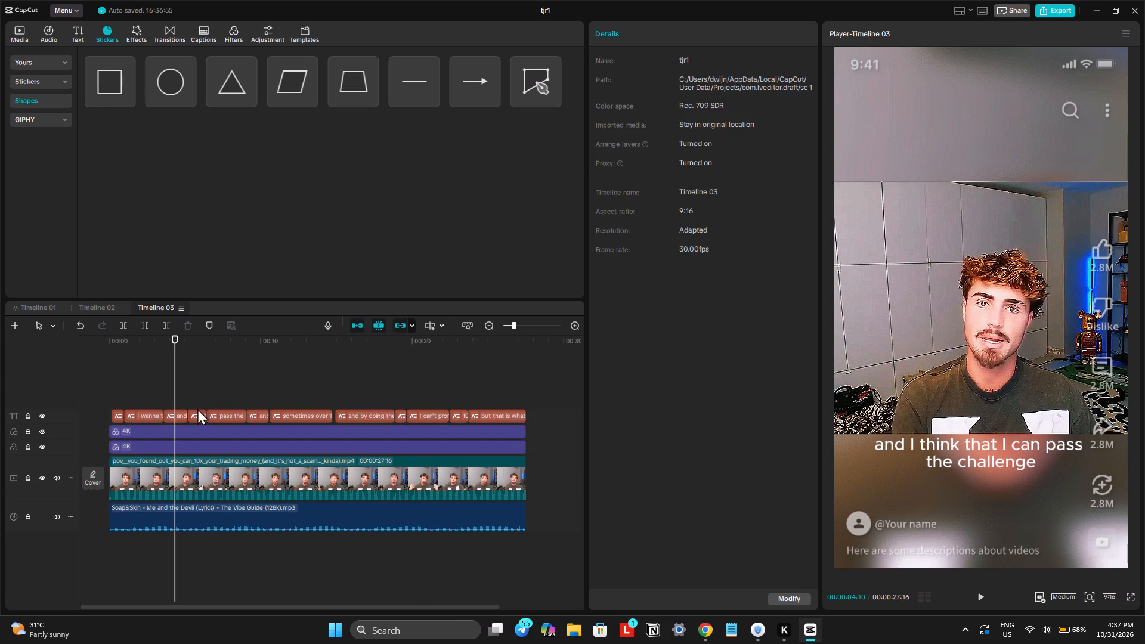
left_click_drag(197, 408, 516, 408)
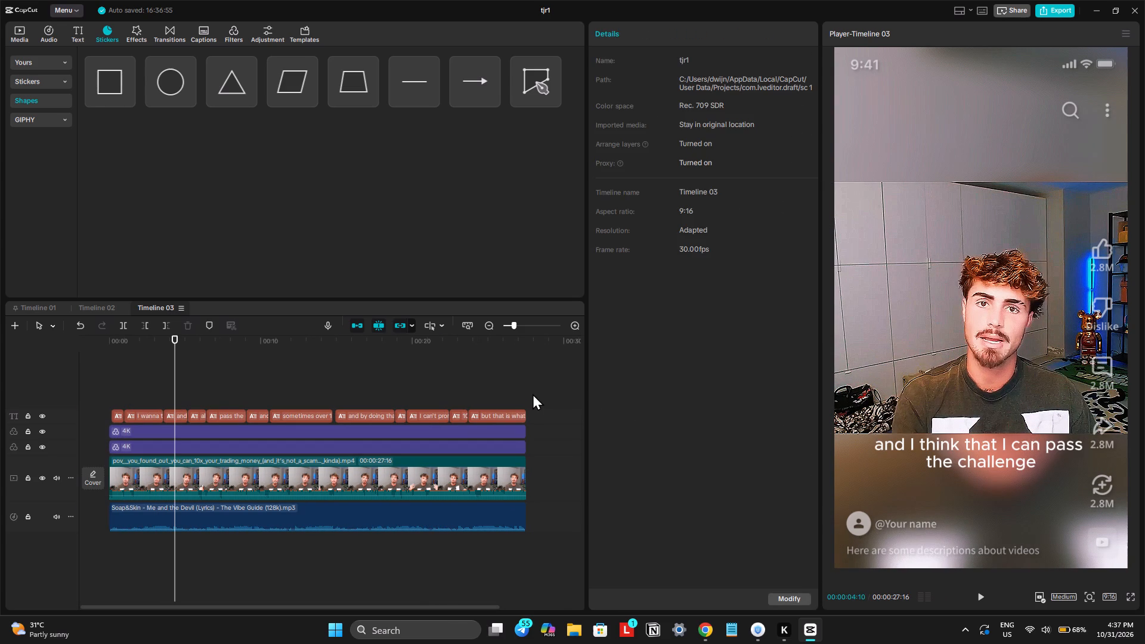
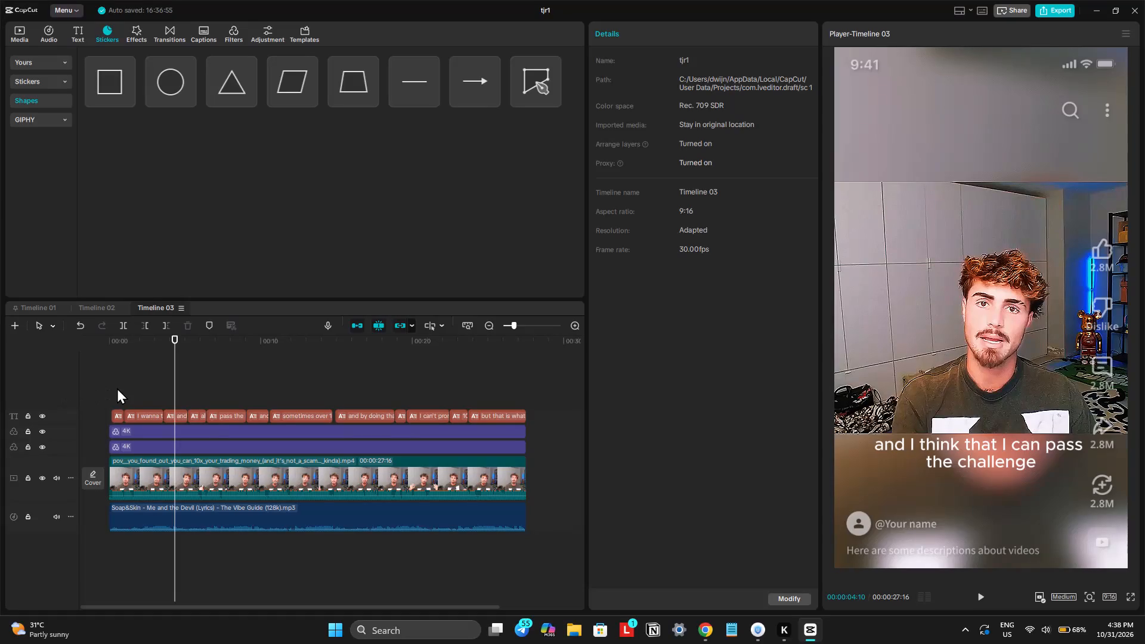
Set all the caption clips to the CreatoDisplay-ExtraBold font and reduce their character spacing by one step.
left_click_drag(117, 391, 526, 410)
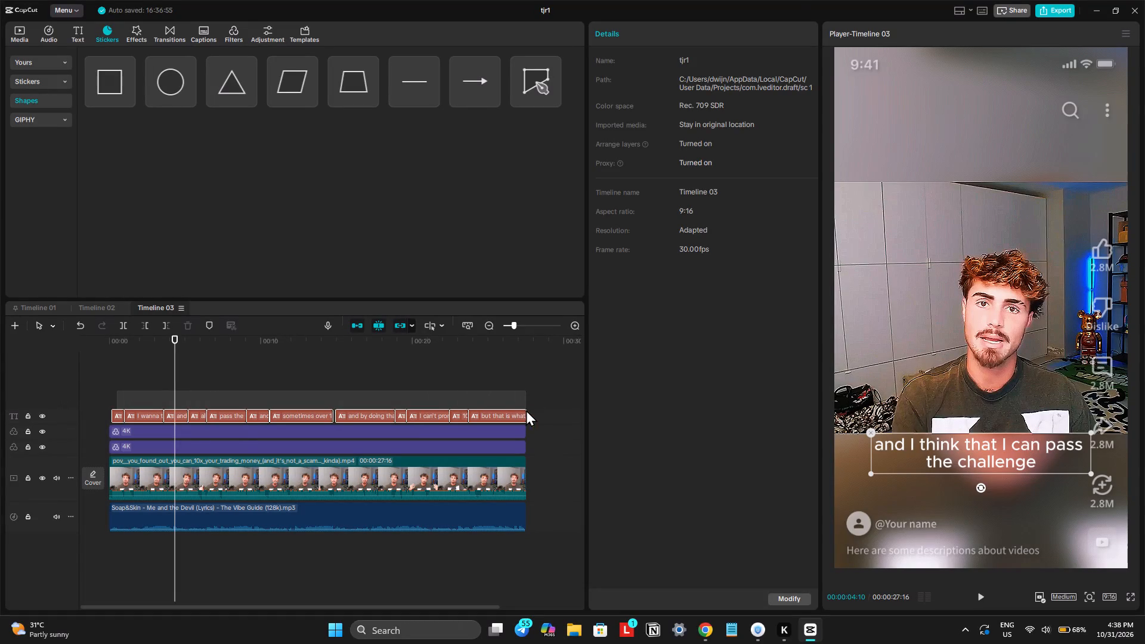
left_click(678, 35)
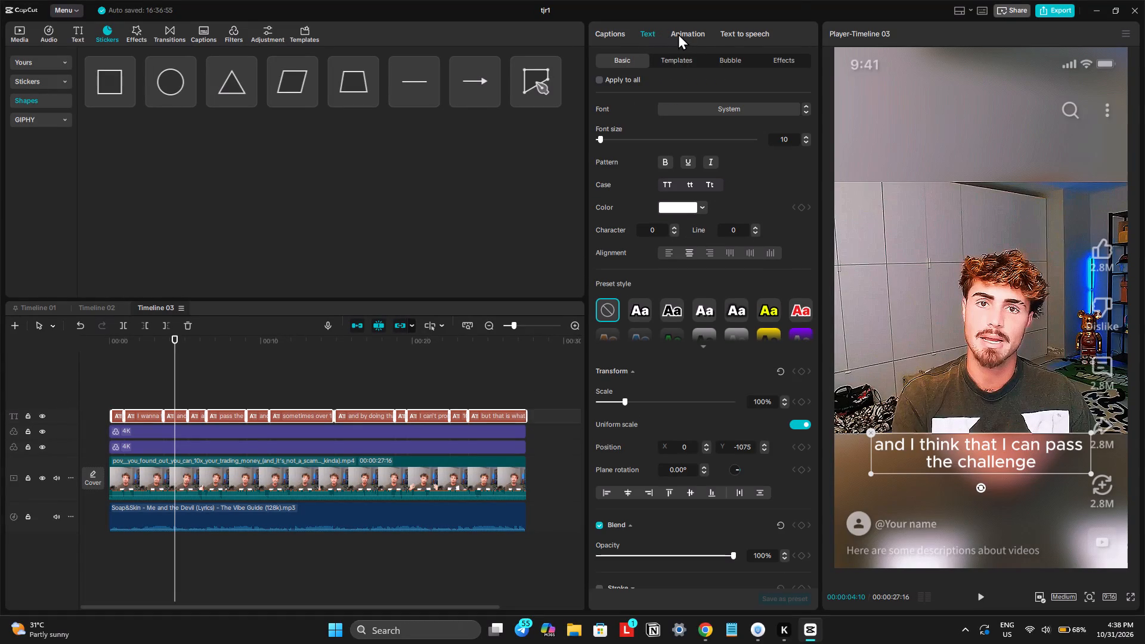
left_click(642, 33)
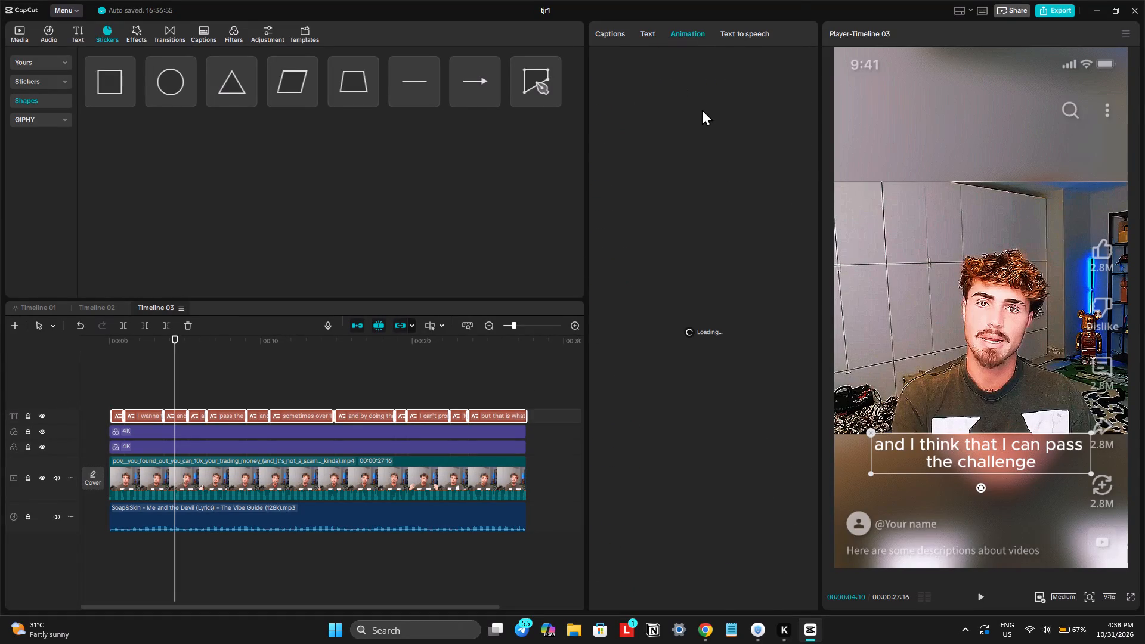
left_click(714, 107)
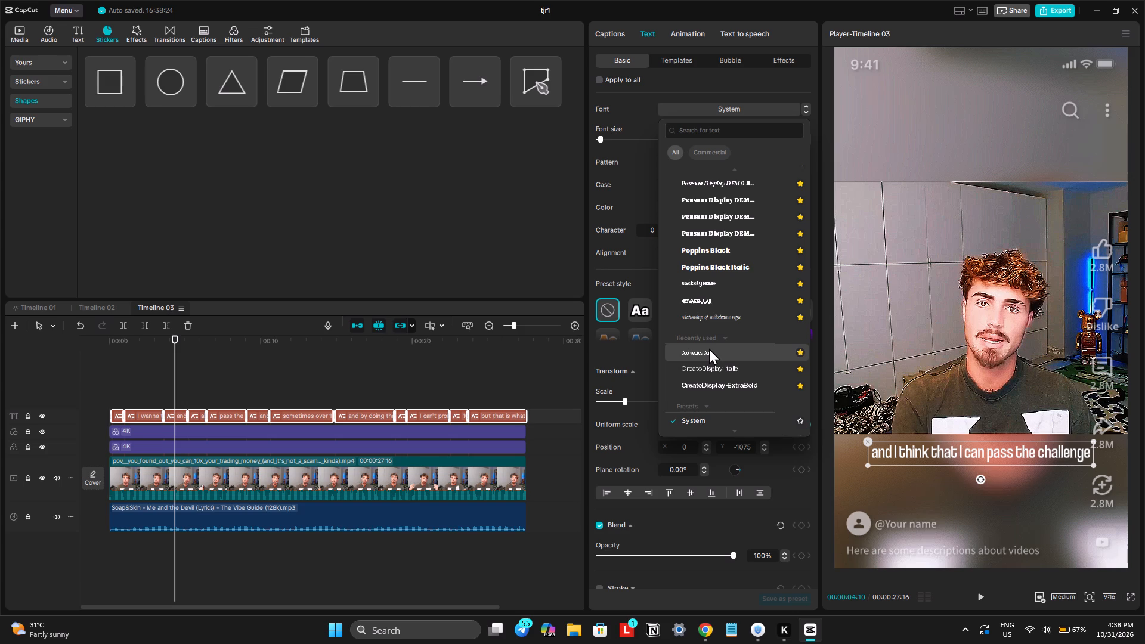
left_click(707, 390)
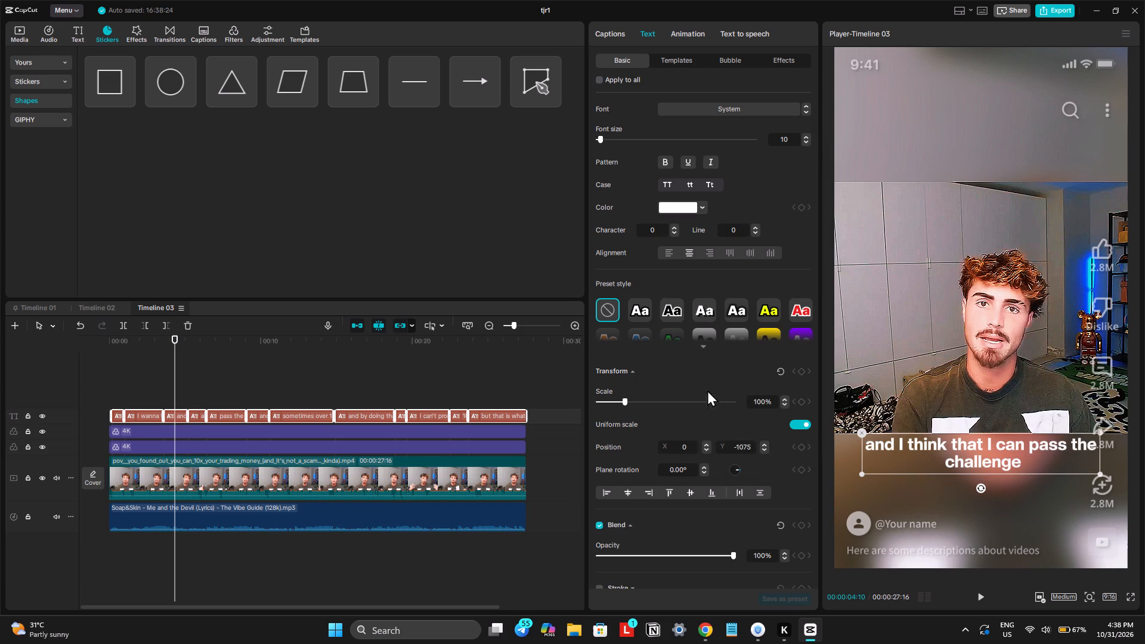
left_click(674, 233)
Add a black shadow to the selected captions with 13% blurriness and a distance of 7.
scroll(696, 304, "down", 4)
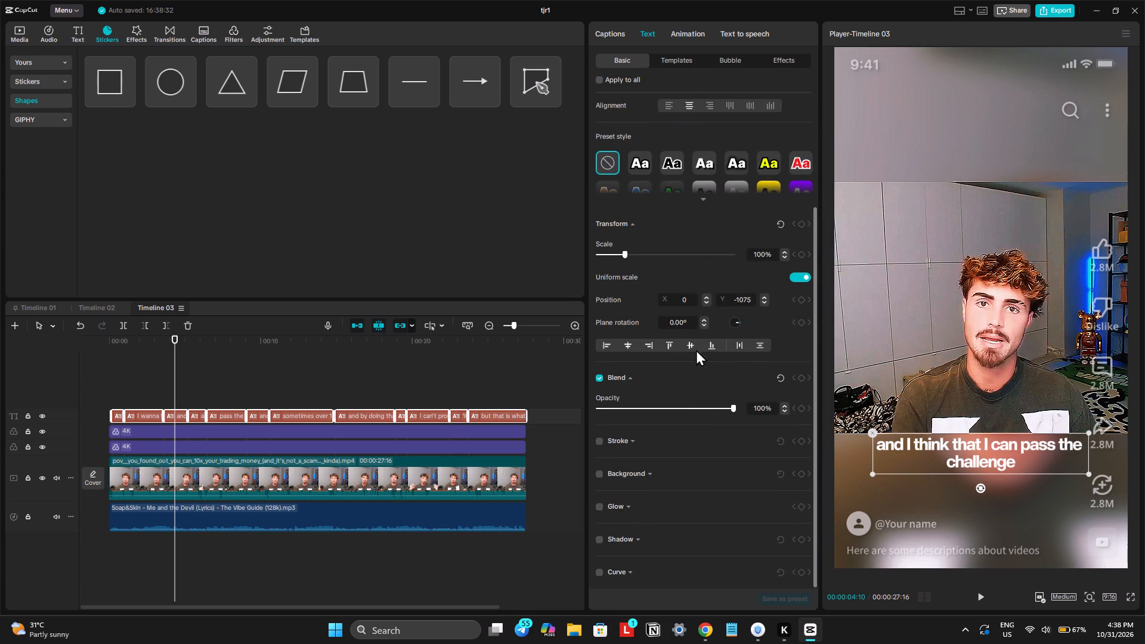
left_click(602, 538)
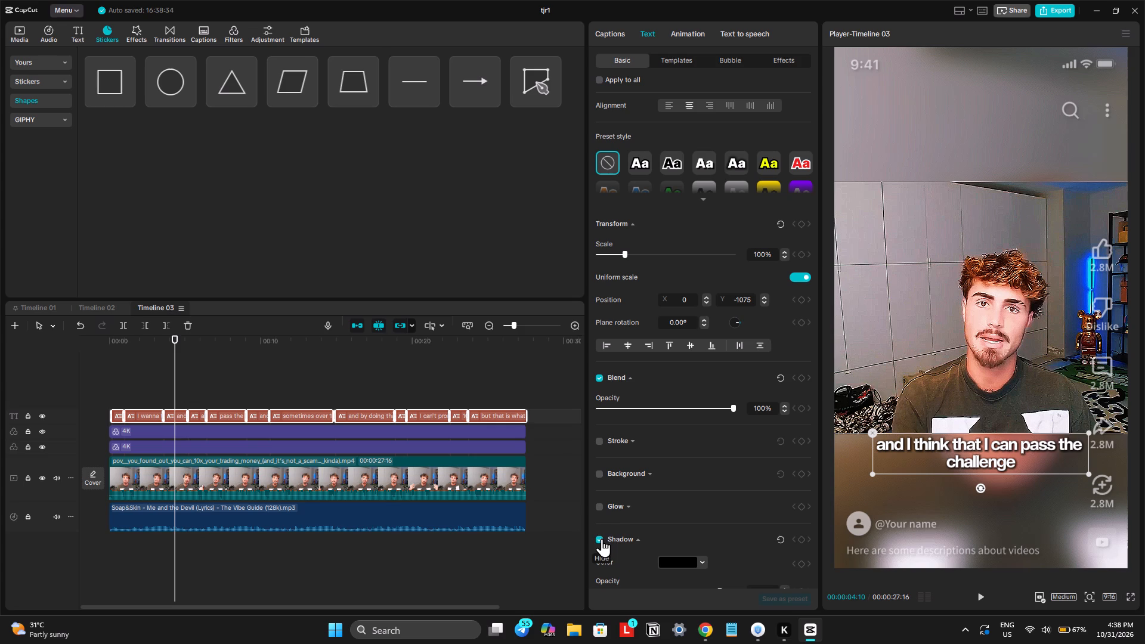
scroll(656, 559, "down", 3)
left_click_drag(620, 485, 604, 491)
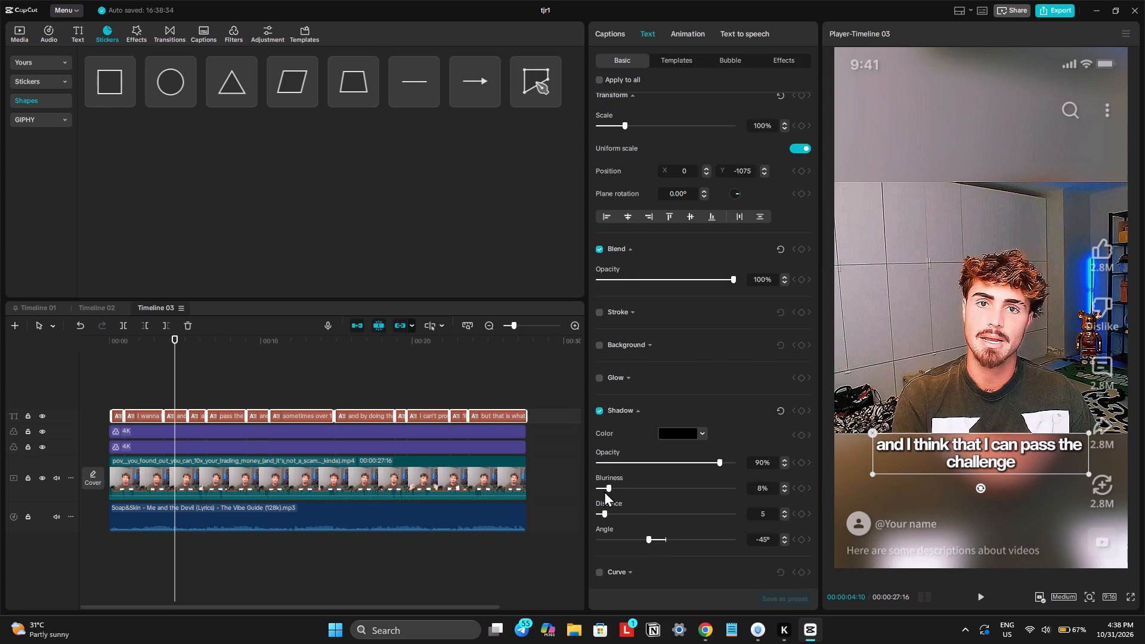
left_click_drag(604, 491, 616, 501)
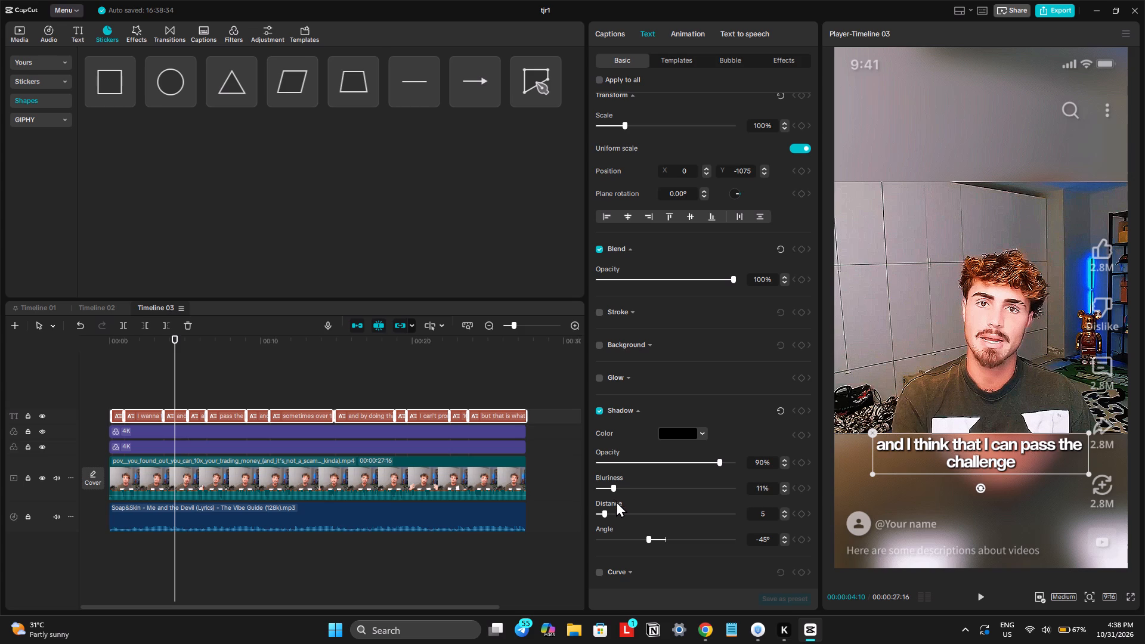
left_click_drag(616, 501, 617, 501)
left_click_drag(606, 510, 631, 523)
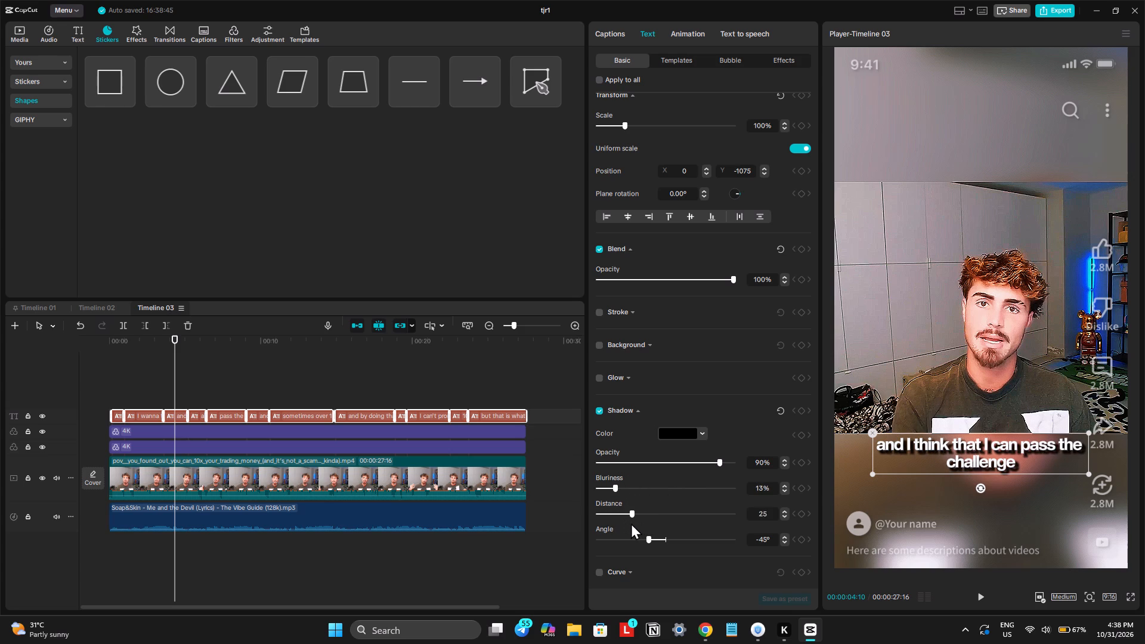
left_click_drag(631, 523, 608, 524)
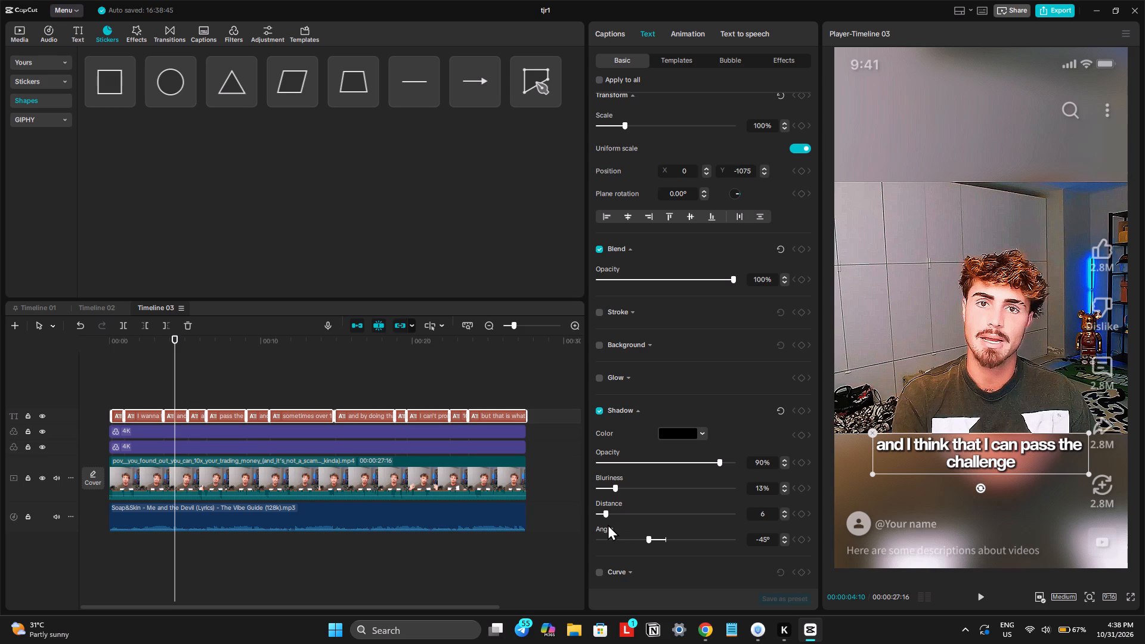
left_click_drag(608, 524, 606, 524)
double_click(784, 512)
Deselect the captions and play Timeline 03 from the start to check the caption styling over the first few seconds.
left_click(138, 381)
left_click_drag(125, 347, 97, 360)
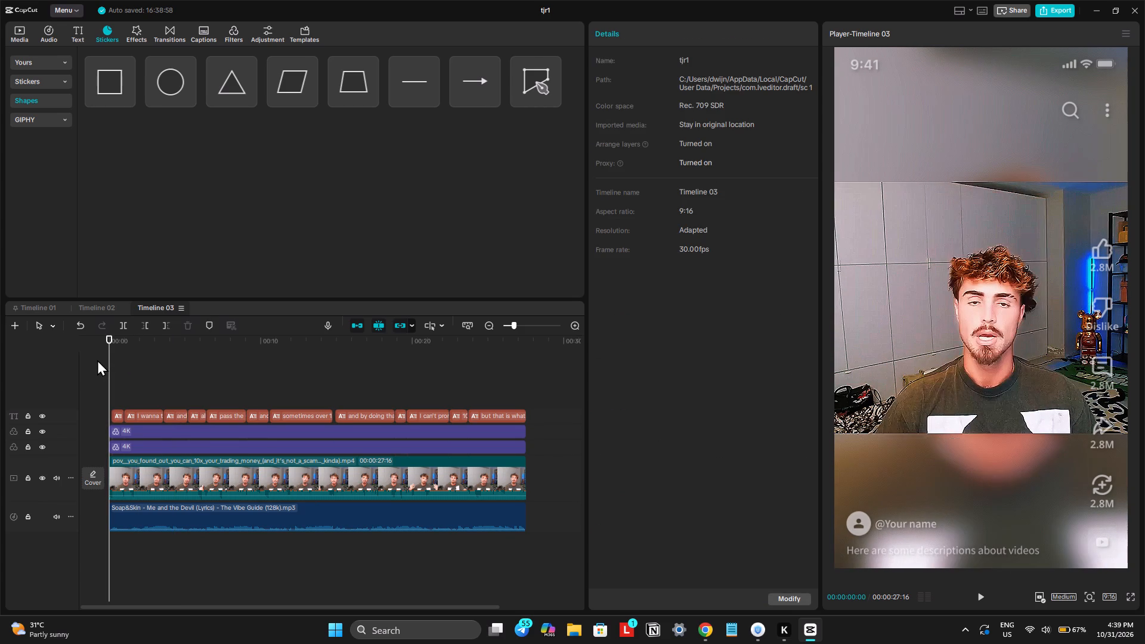
key("space")
scroll(257, 426, "up", 5, "ctrl")
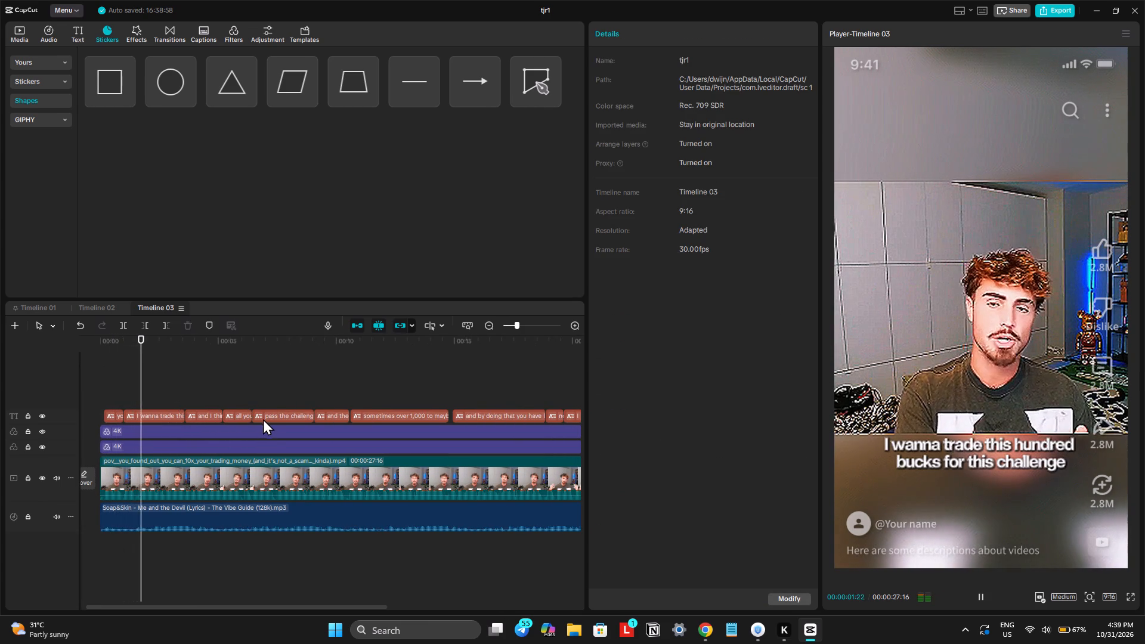
key("space")
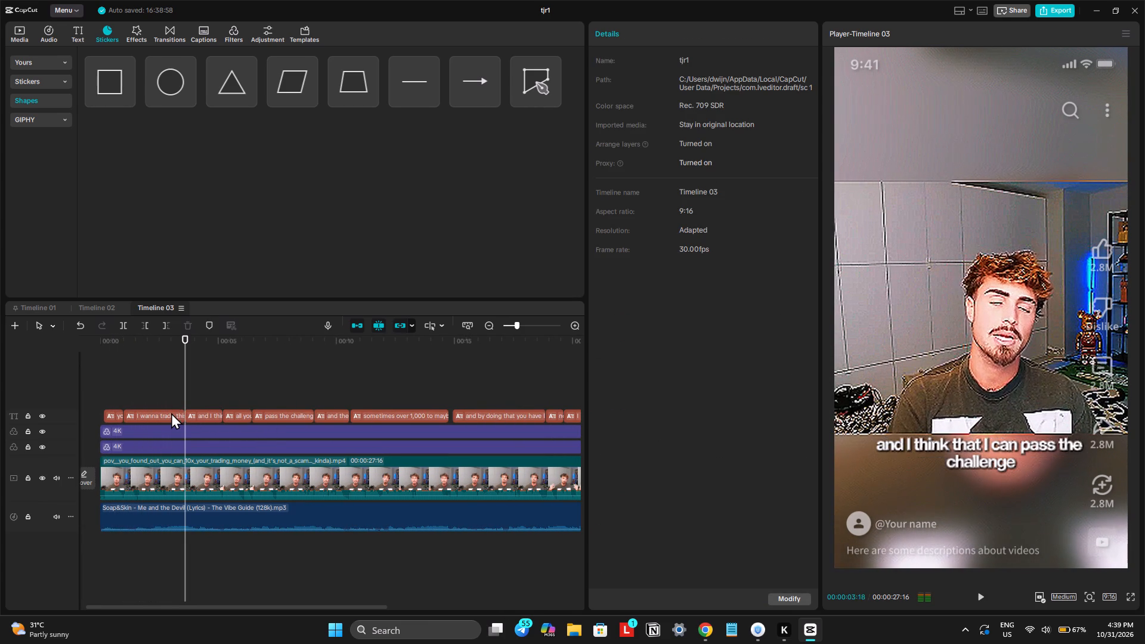
Show the caption list and copy the text of all twelve captions from the screen using Snipping Tool's text extraction.
left_click(171, 412)
left_click(612, 37)
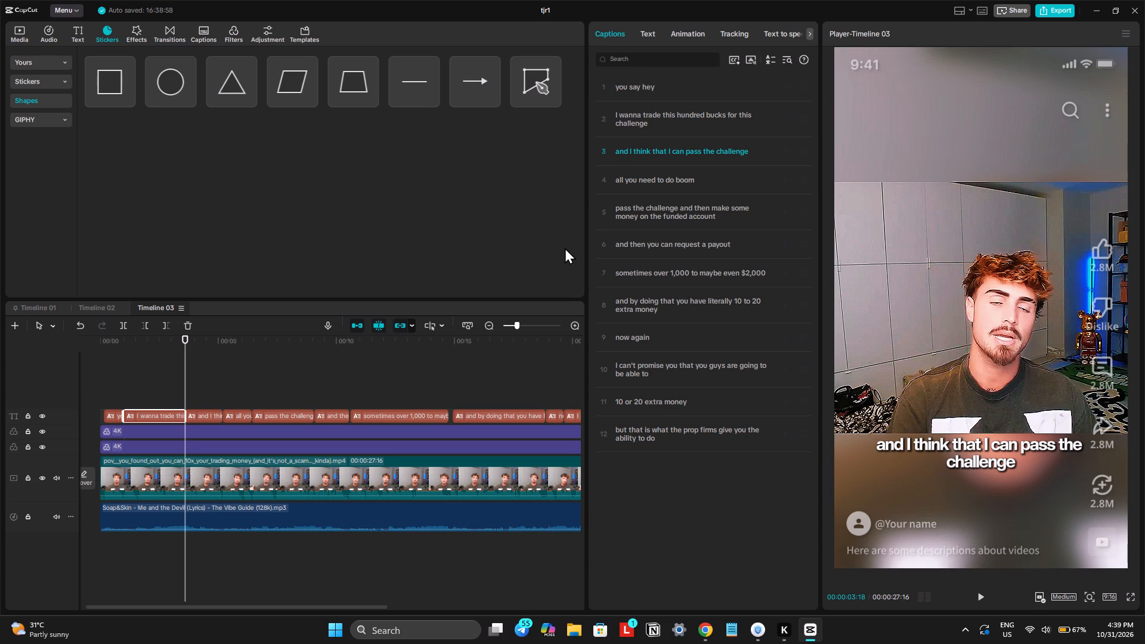
key("space")
key("space")
key("shift+super+s")
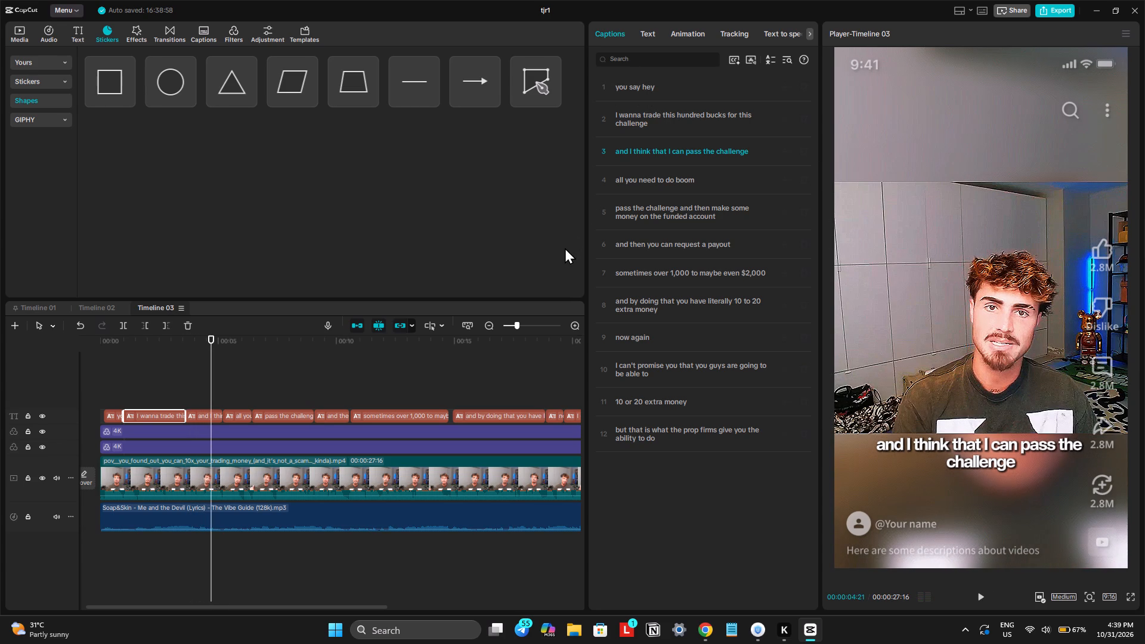
left_click(594, 72)
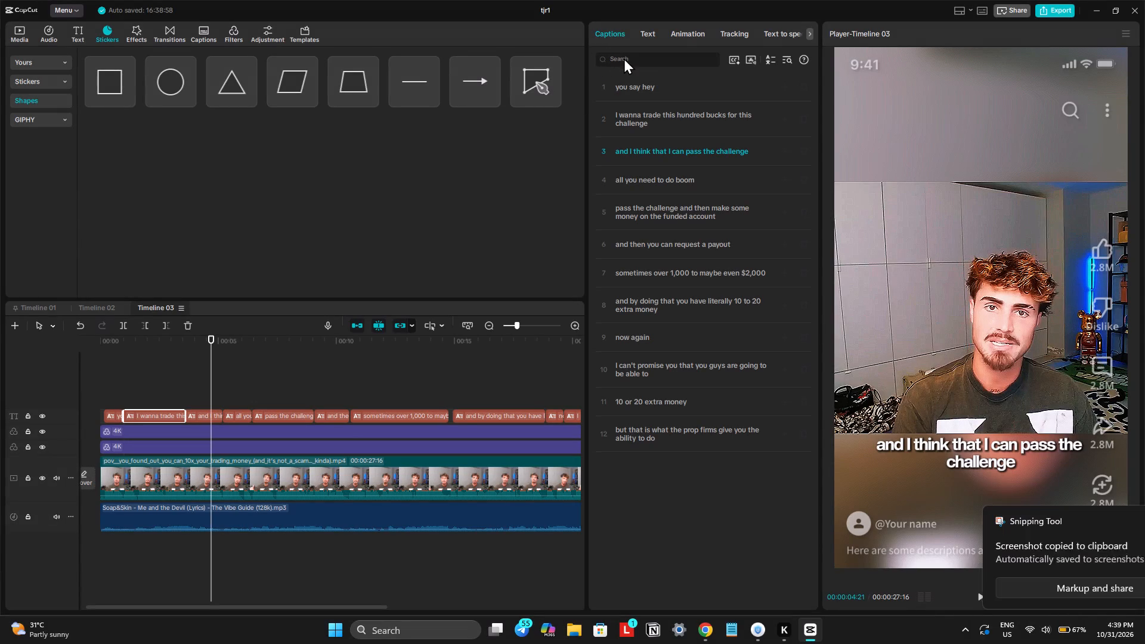
key("shift+super+s")
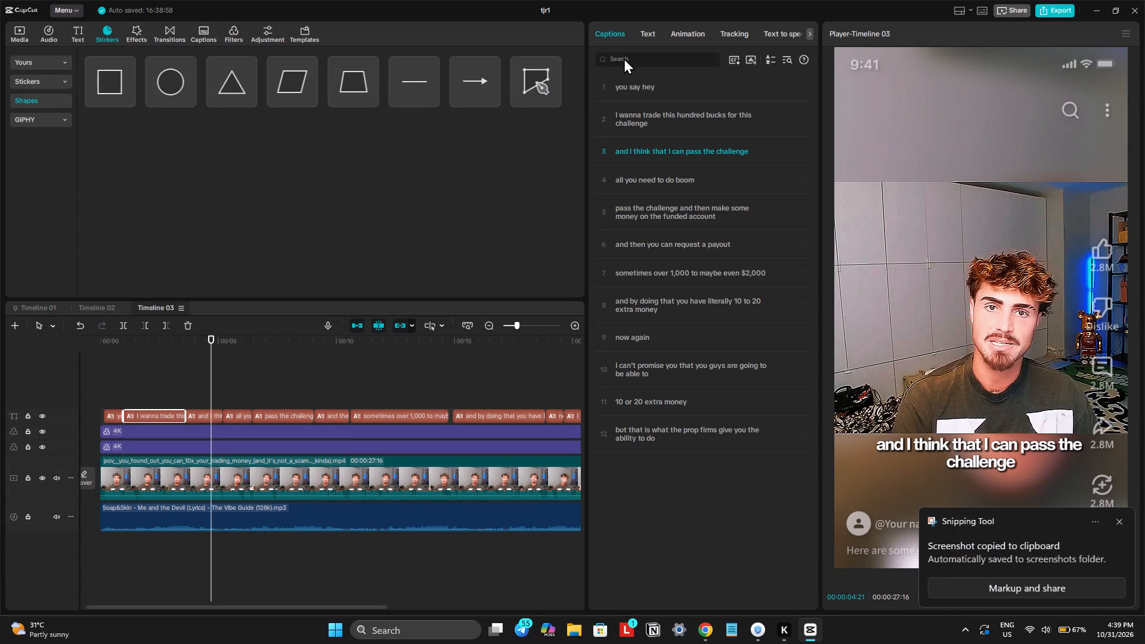
left_click(632, 20)
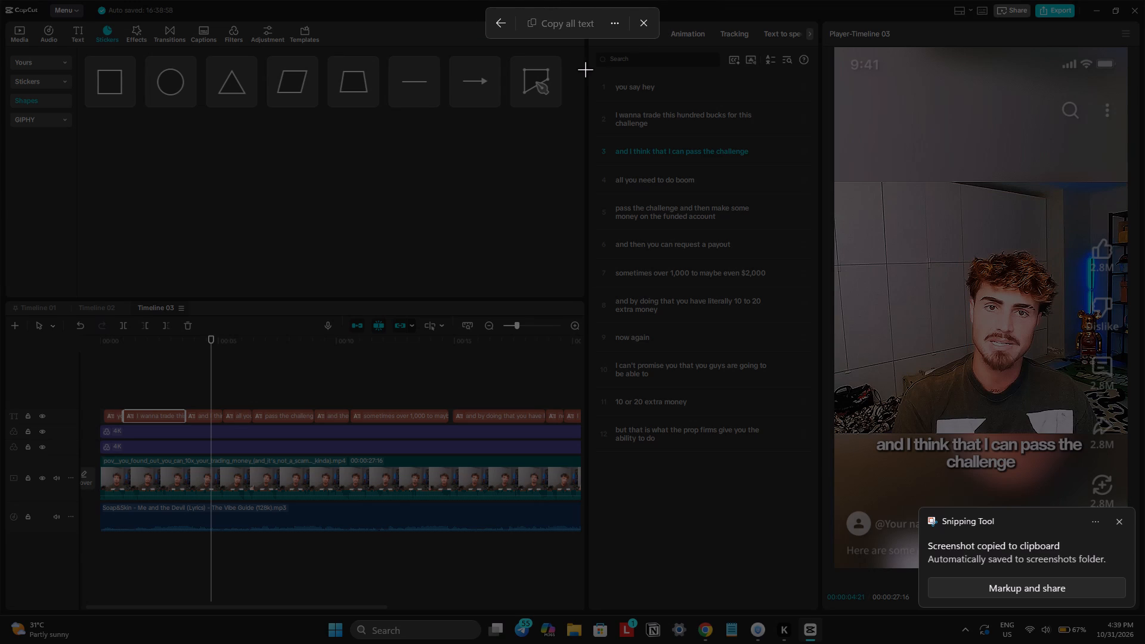
left_click_drag(590, 58, 833, 398)
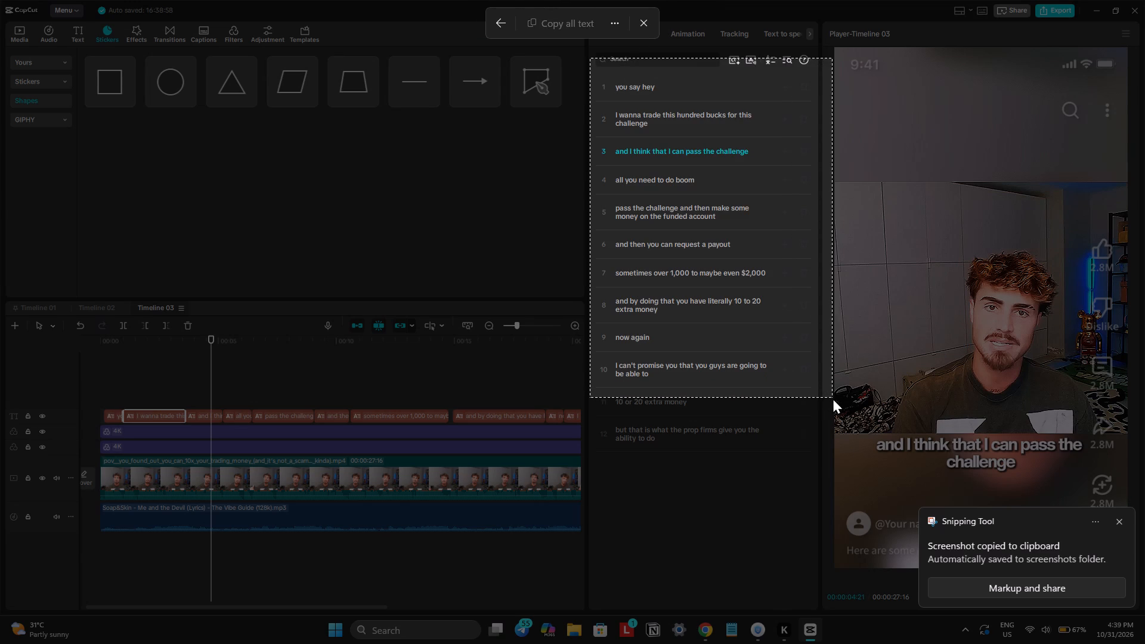
left_click_drag(833, 398, 843, 472)
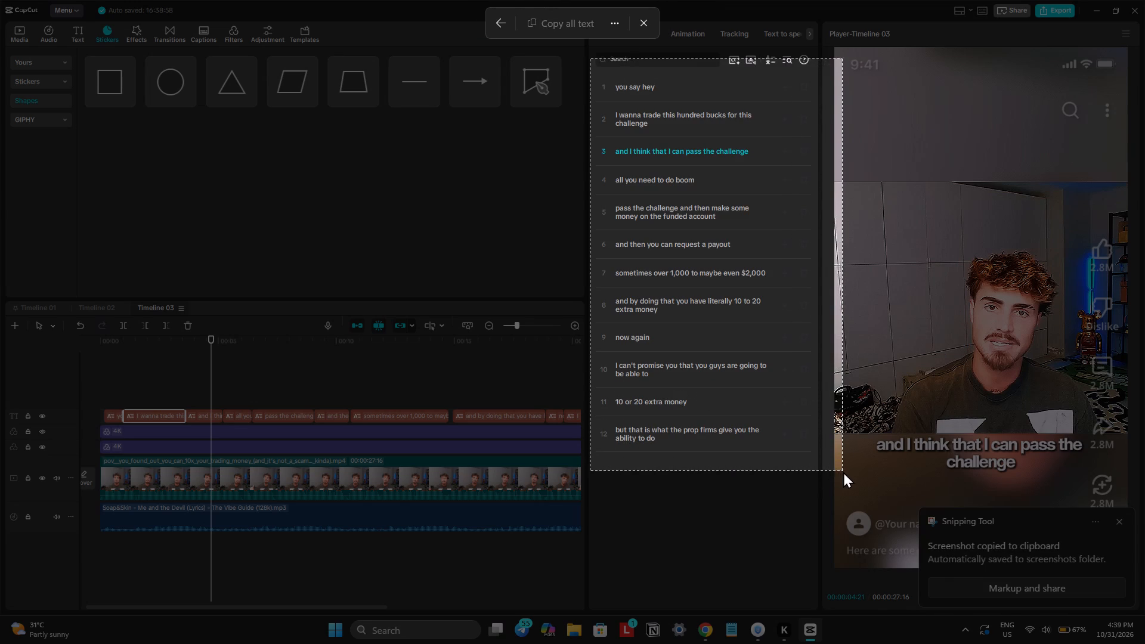
left_click_drag(843, 472, 836, 484)
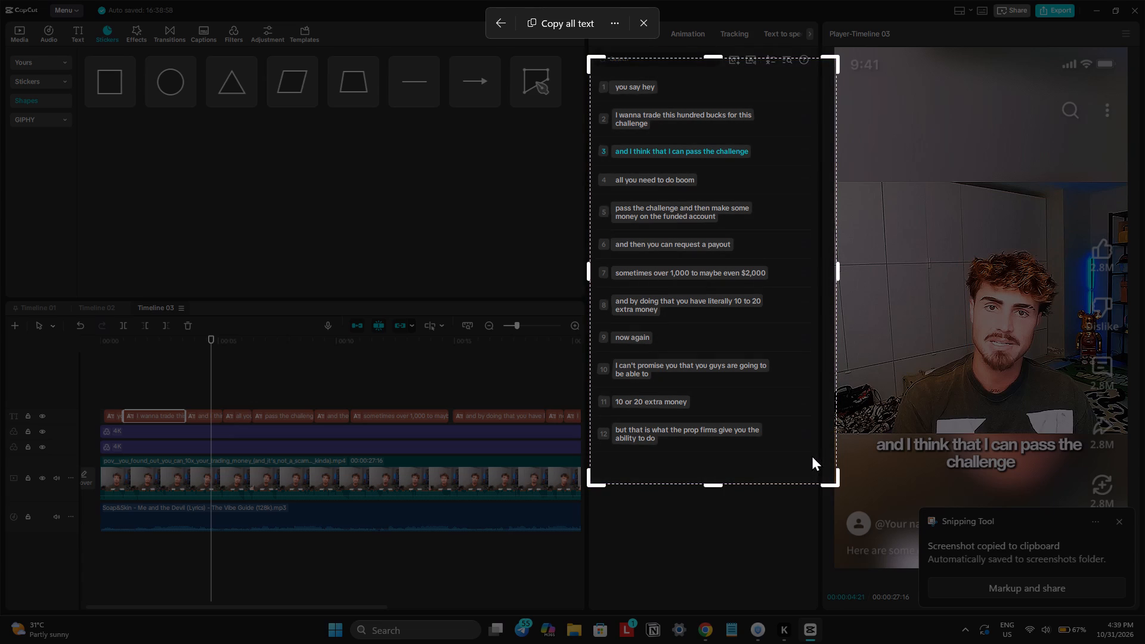
left_click(539, 18)
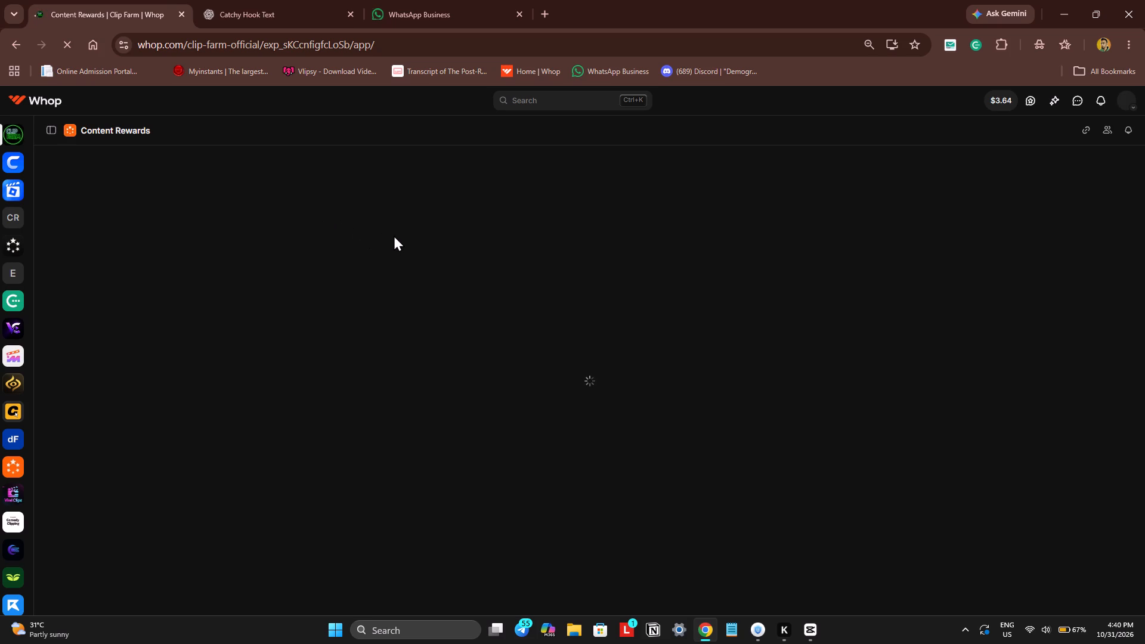
left_click(44, 131)
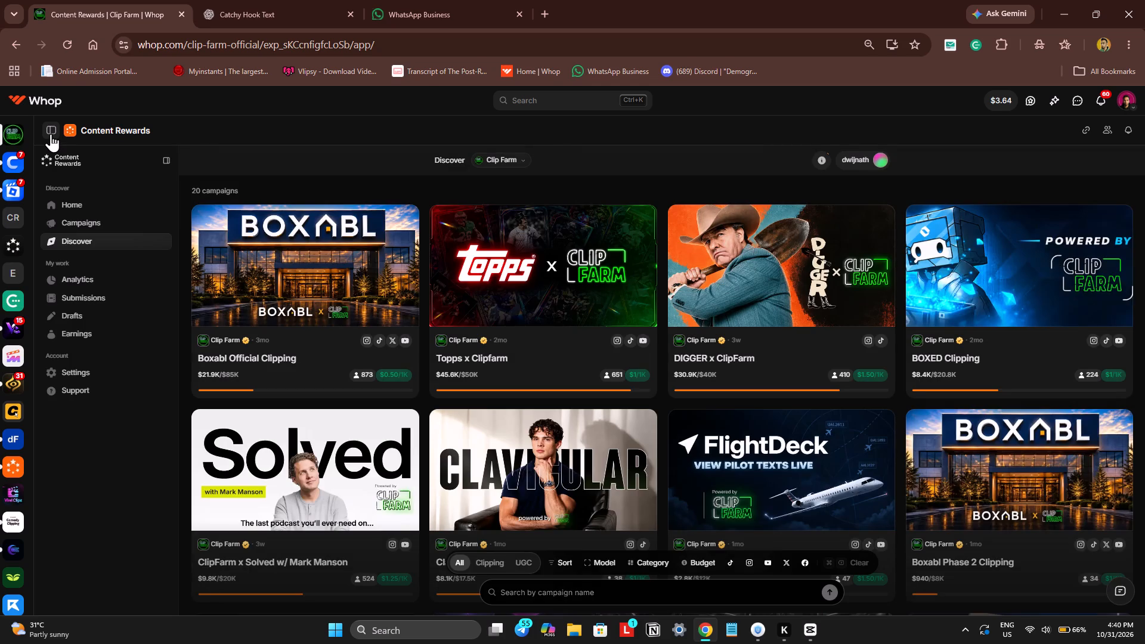
left_click(51, 134)
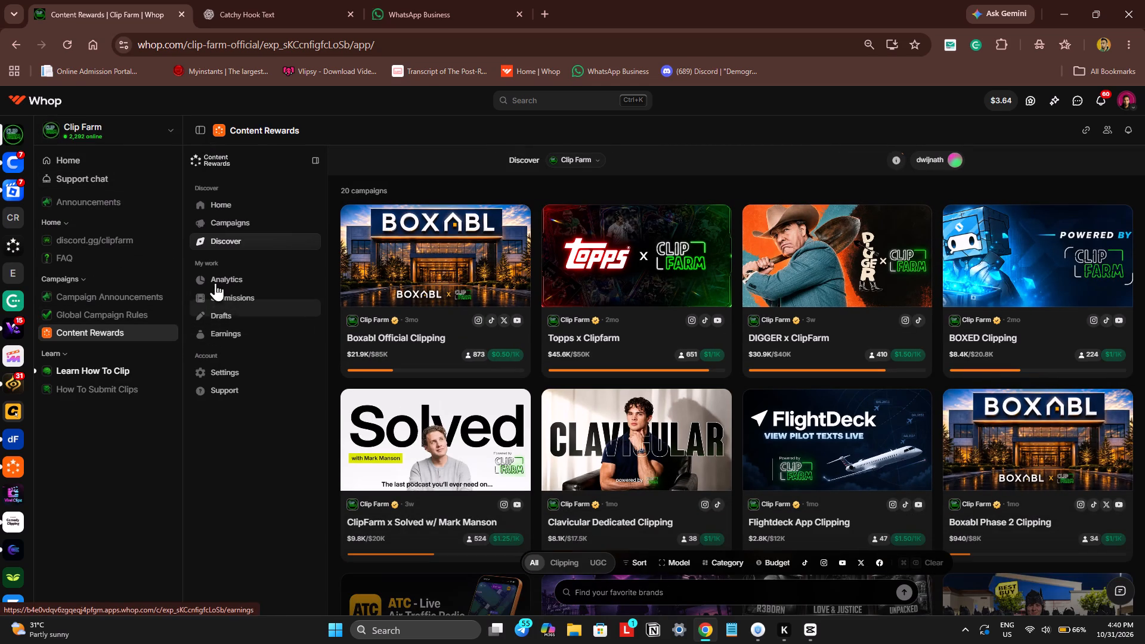
left_click(227, 294)
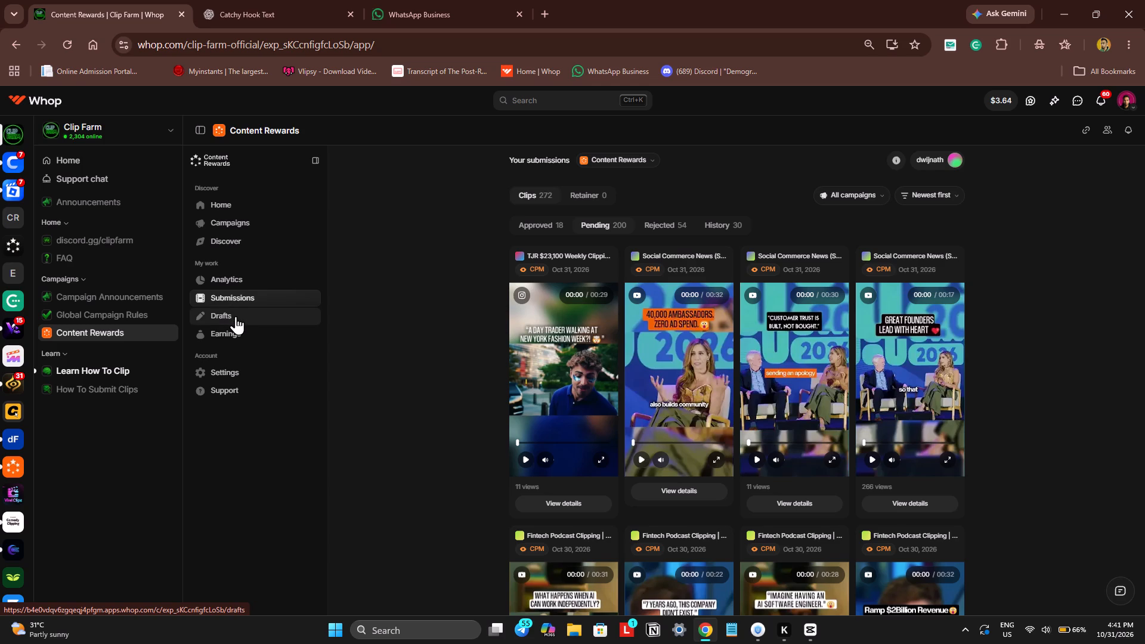
left_click(233, 331)
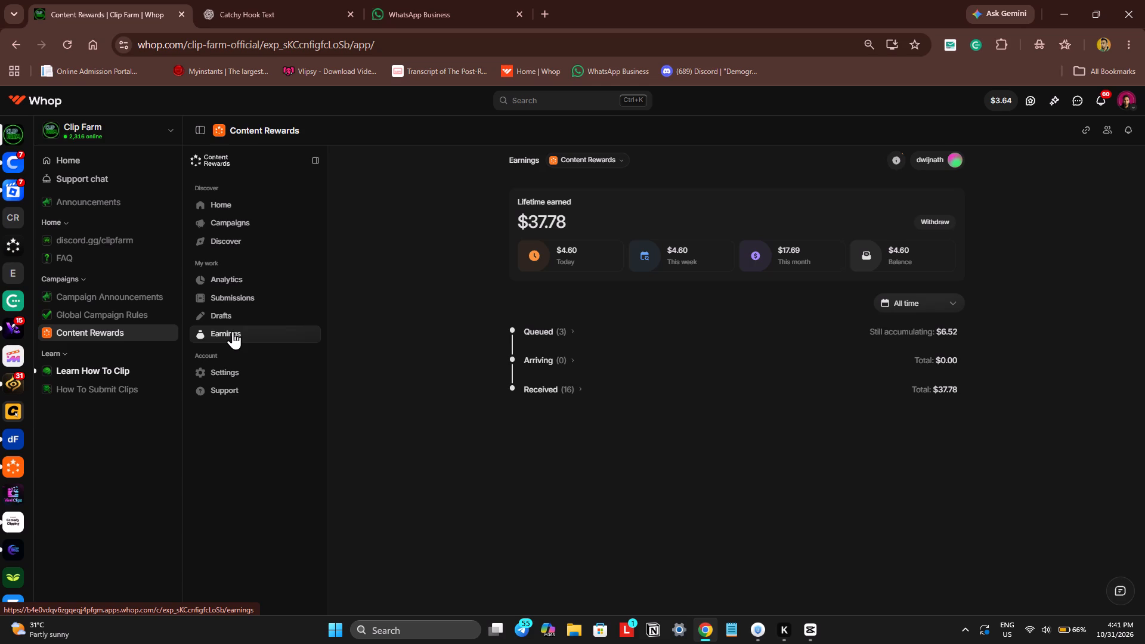
left_click(560, 334)
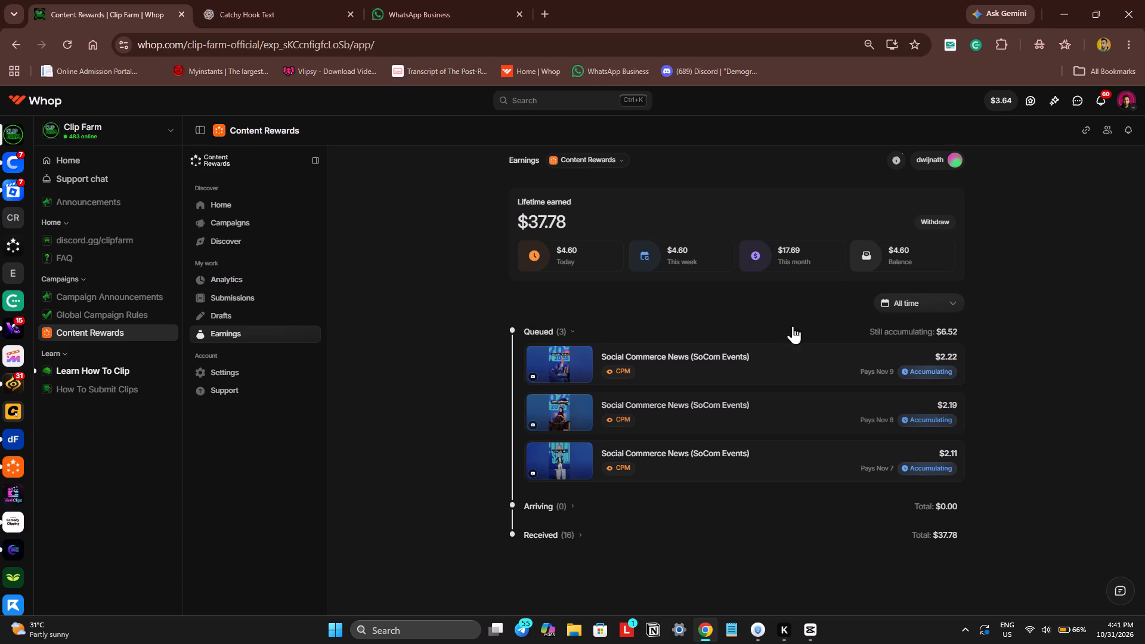
Withdraw $4.60 from the Content Rewards earnings to the Whop balance.
left_click(903, 264)
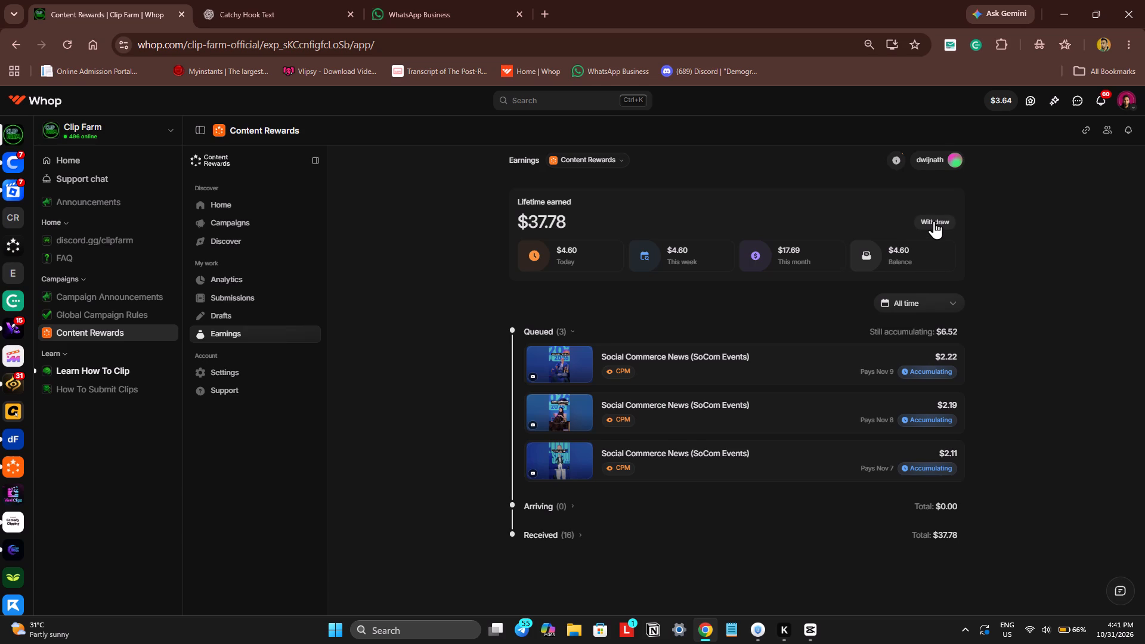
left_click(934, 221)
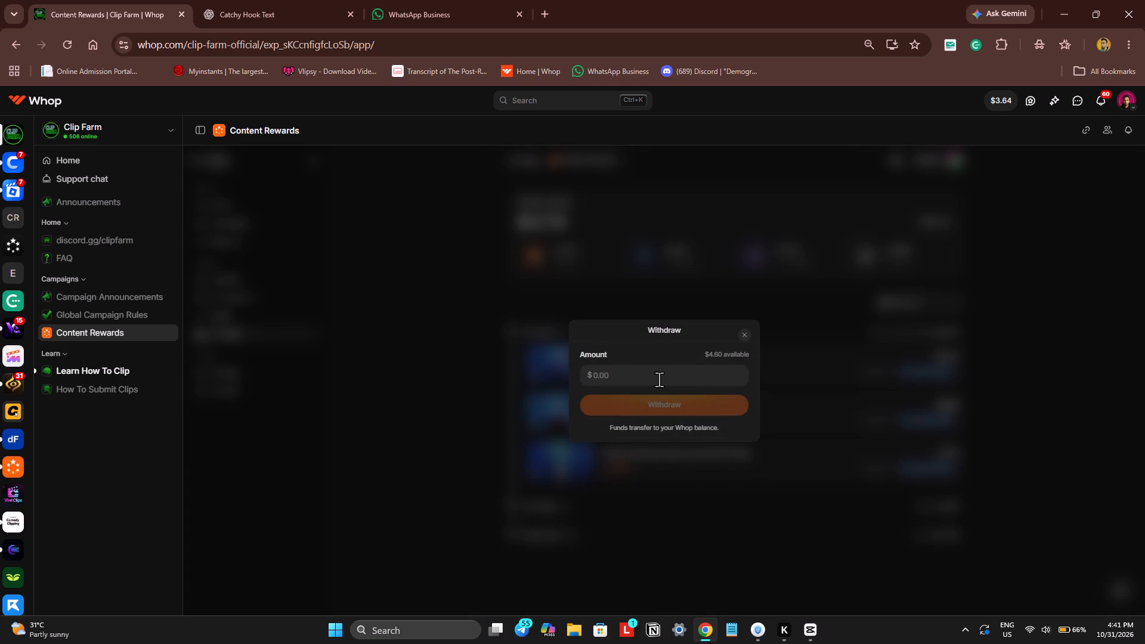
left_click(658, 379)
type("4.6")
key("0")
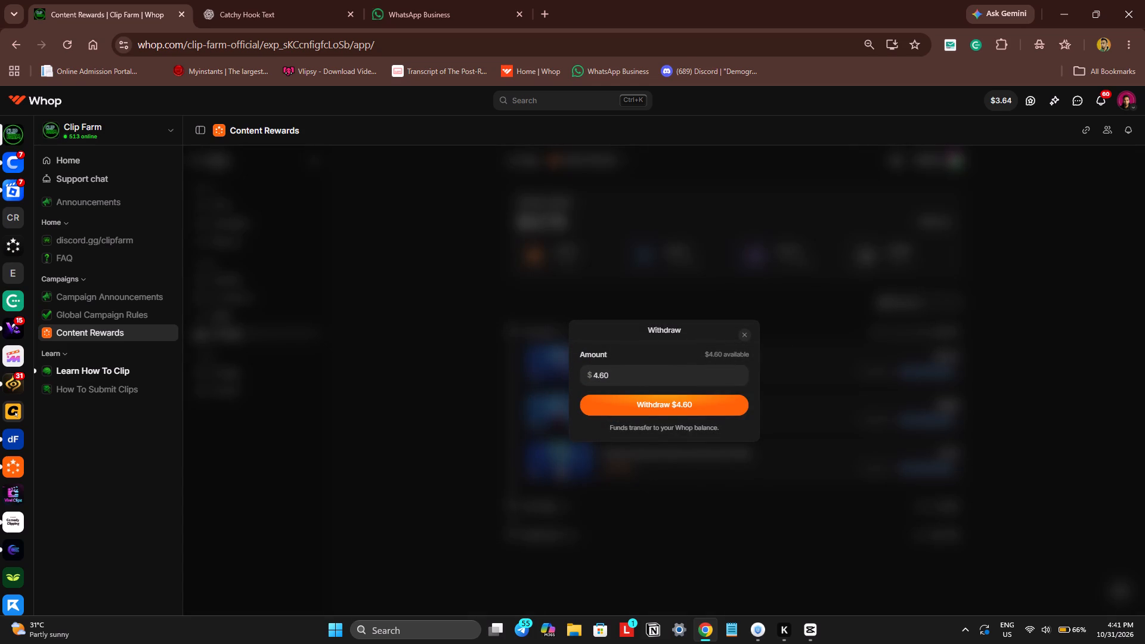
left_click(652, 413)
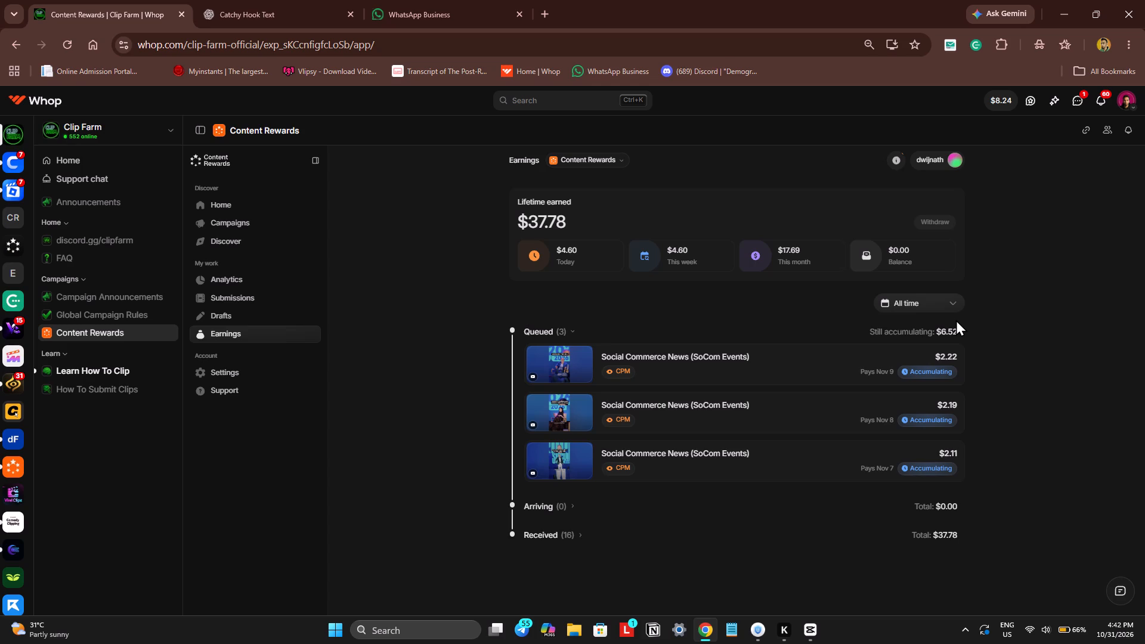
left_click(569, 541)
left_click(569, 540)
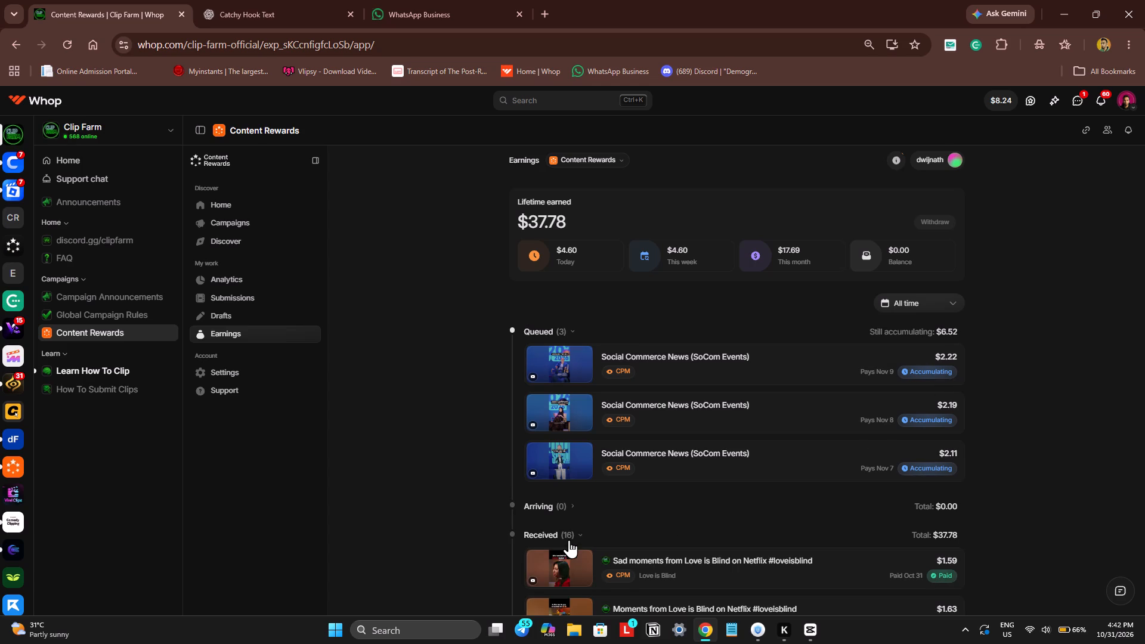
left_click(569, 540)
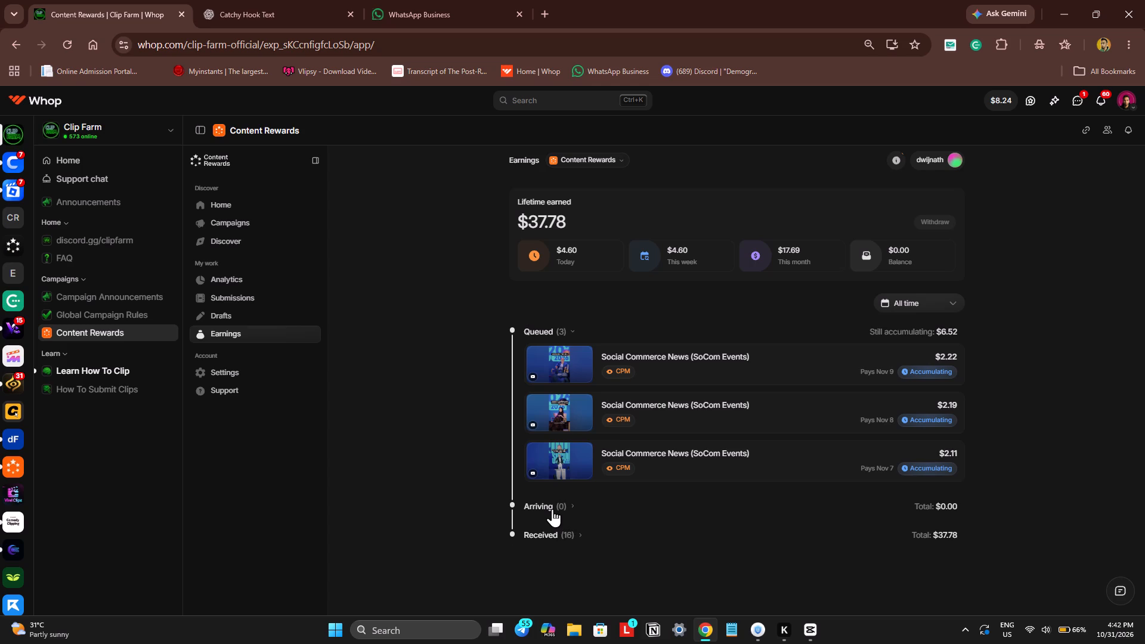